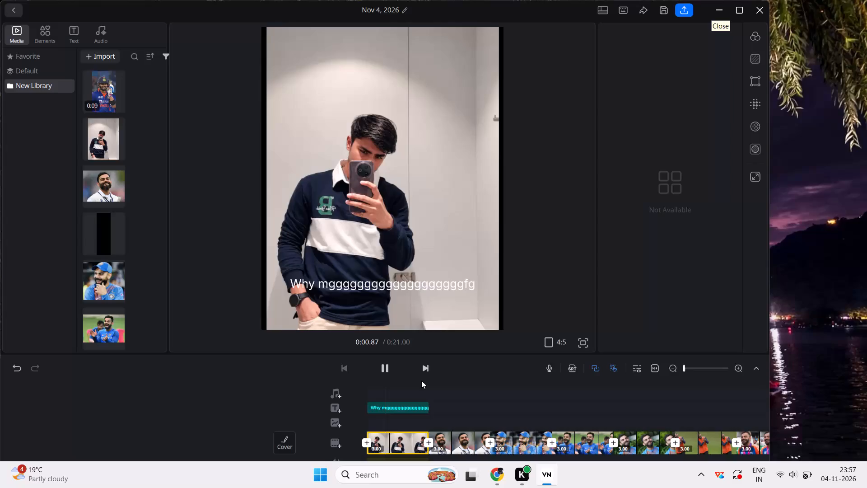
Delete the text caption laid over the opening mirror selfie clip.
click(376, 404)
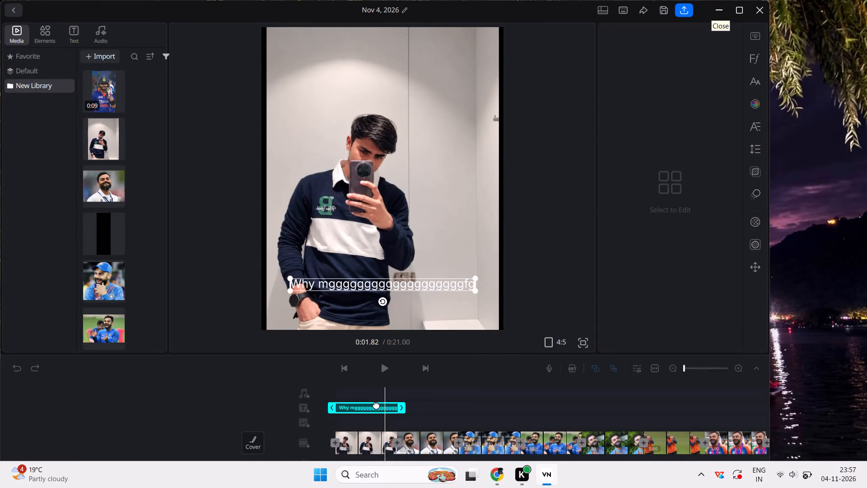
click(460, 282)
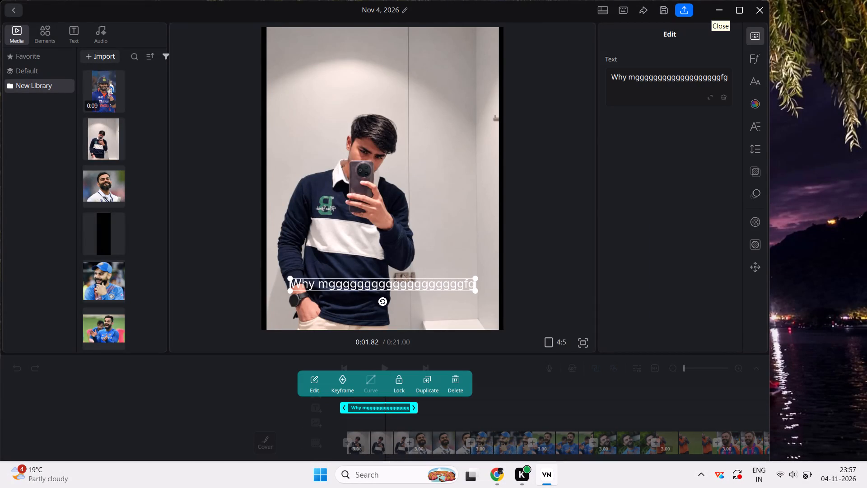
key(BackSpace)
key(BackSpace)
key(BackSpace)
key(BackSpace)
key(BackSpace)
key(BackSpace)
key(BackSpace)
key(BackSpace)
key(BackSpace)
key(BackSpace)
key(BackSpace)
key(BackSpace)
key(BackSpace)
key(BackSpace)
key(BackSpace)
key(BackSpace)
key(BackSpace)
key(BackSpace)
key(BackSpace)
key(BackSpace)
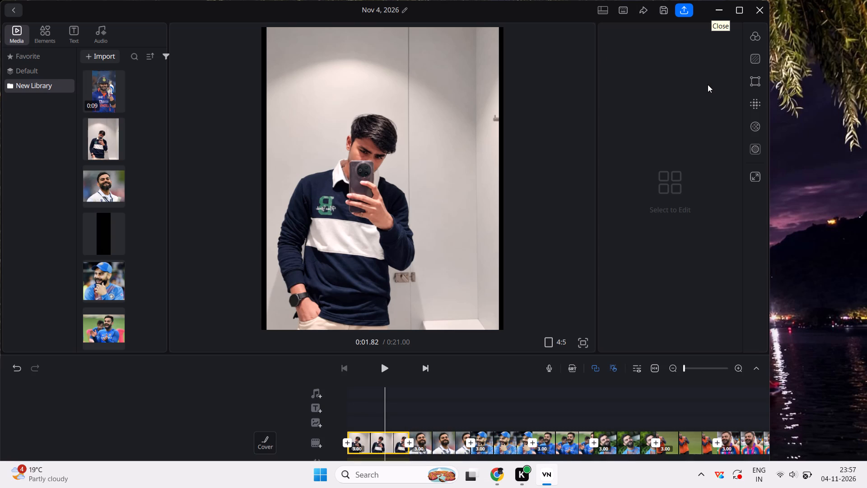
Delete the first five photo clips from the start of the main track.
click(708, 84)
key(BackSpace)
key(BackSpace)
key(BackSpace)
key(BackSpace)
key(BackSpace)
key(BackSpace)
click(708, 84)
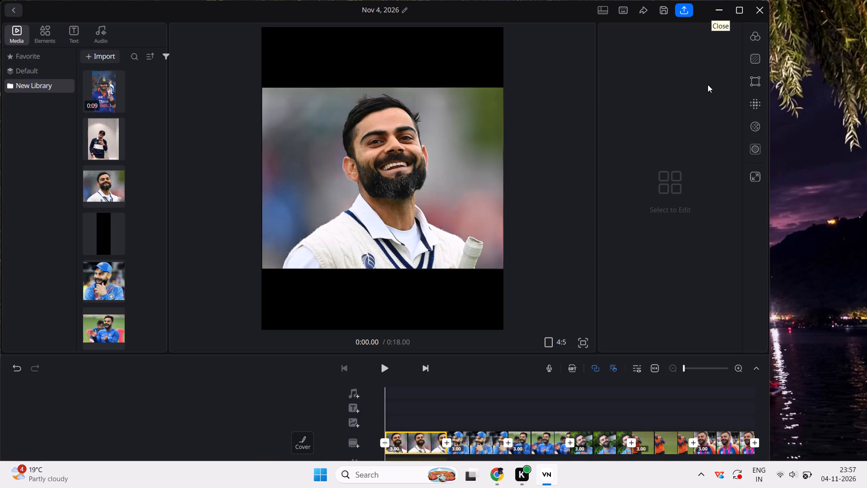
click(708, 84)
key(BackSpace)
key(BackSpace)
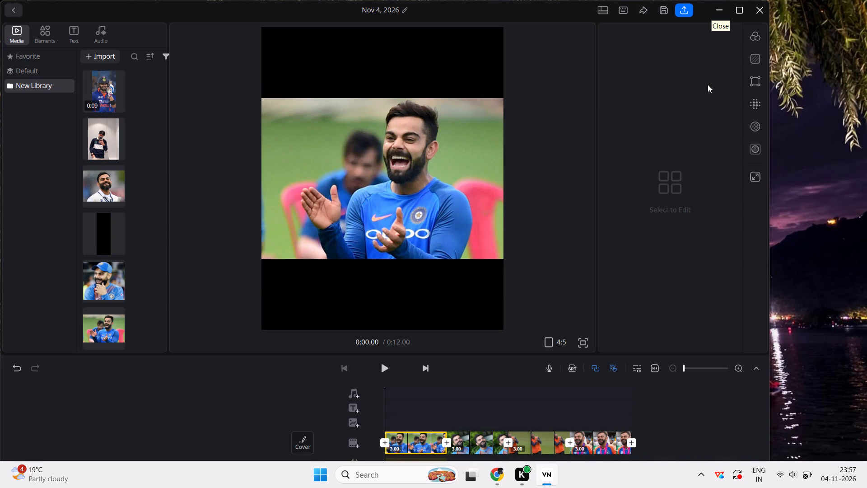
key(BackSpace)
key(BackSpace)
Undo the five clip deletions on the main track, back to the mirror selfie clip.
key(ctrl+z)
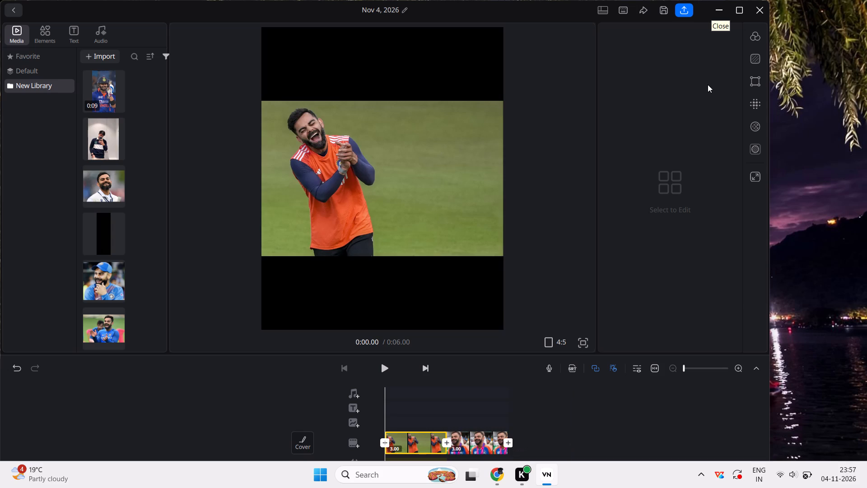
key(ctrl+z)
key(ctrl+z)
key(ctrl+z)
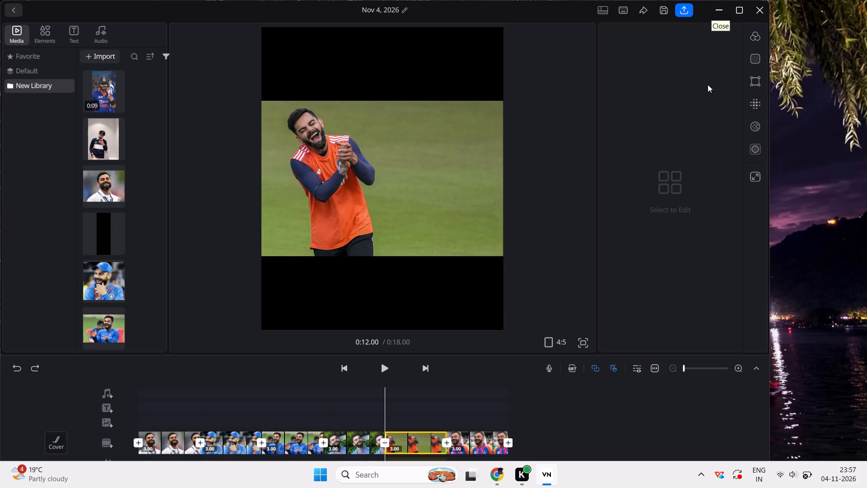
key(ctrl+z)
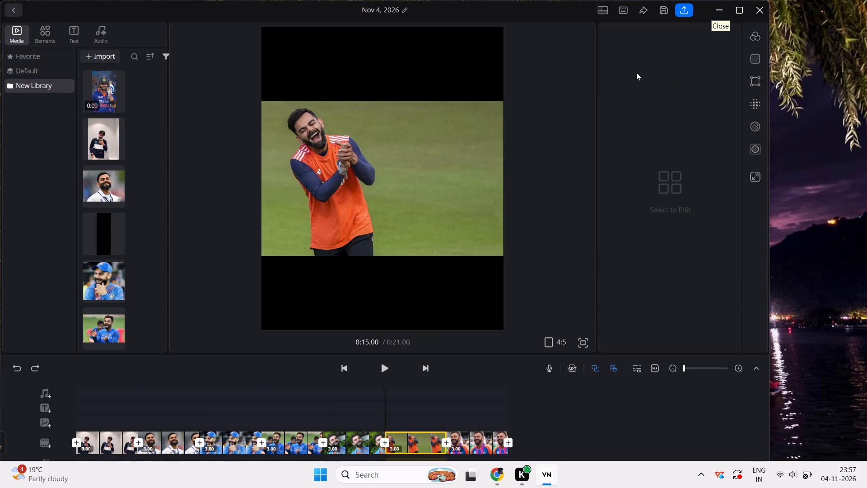
Delete only the mirror selfie clip at the start of the main track.
scroll(406, 276, right, 5)
scroll(554, 265, right, 2)
scroll(336, 413, down, 1)
scroll(336, 413, right, 7)
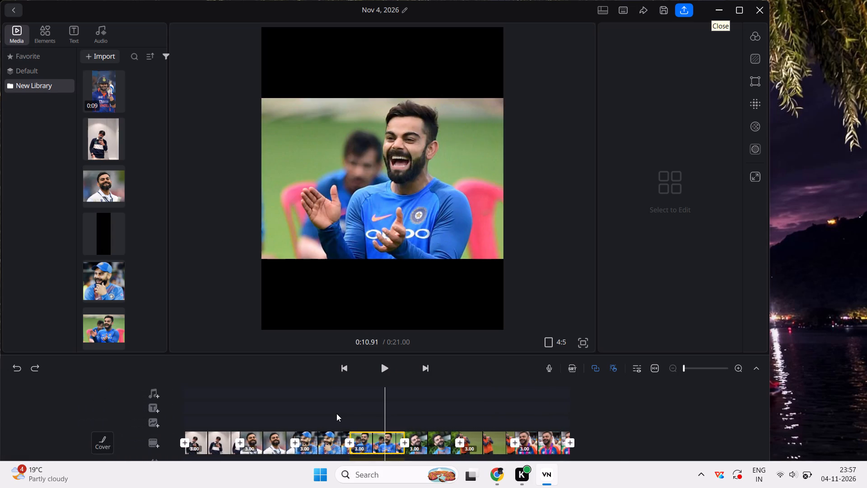
scroll(336, 413, right, 18)
scroll(336, 413, left, 1)
scroll(336, 413, right, 9)
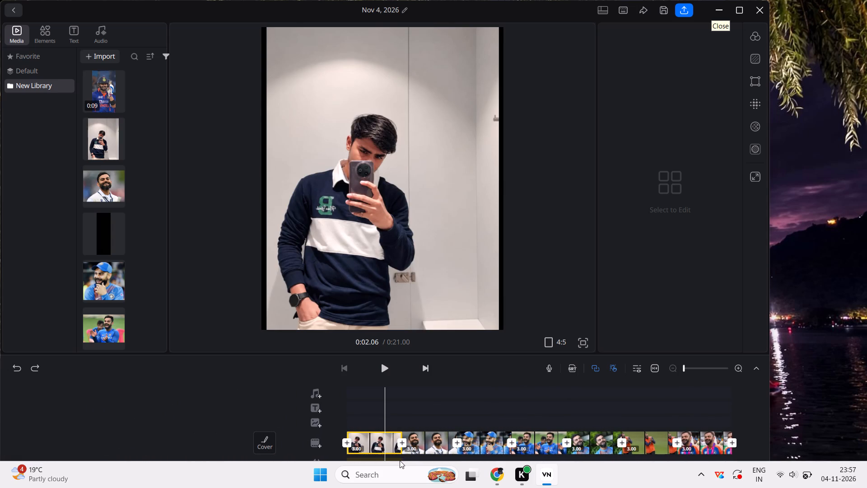
click(373, 449)
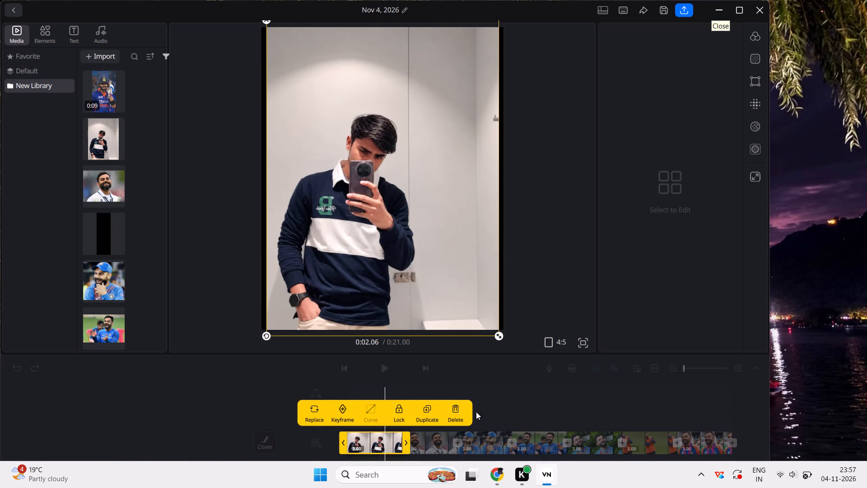
click(452, 407)
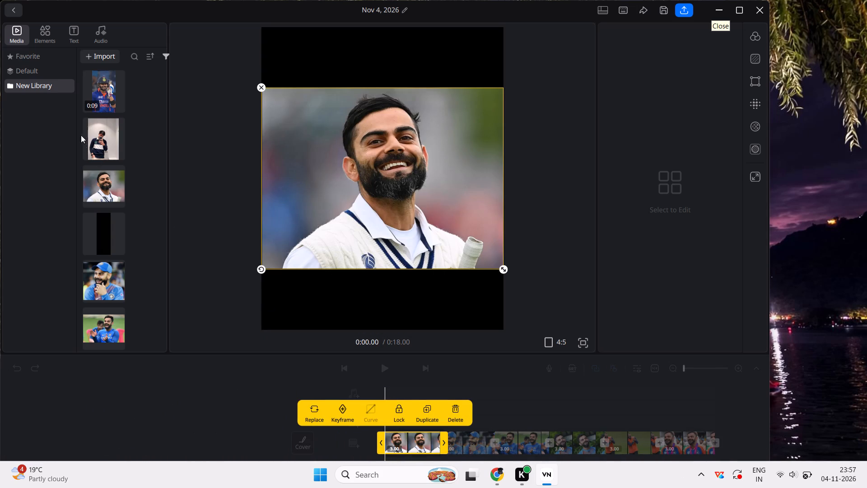
Start a media import and look through the Gallery's screenshots and photos for a file to add.
click(103, 56)
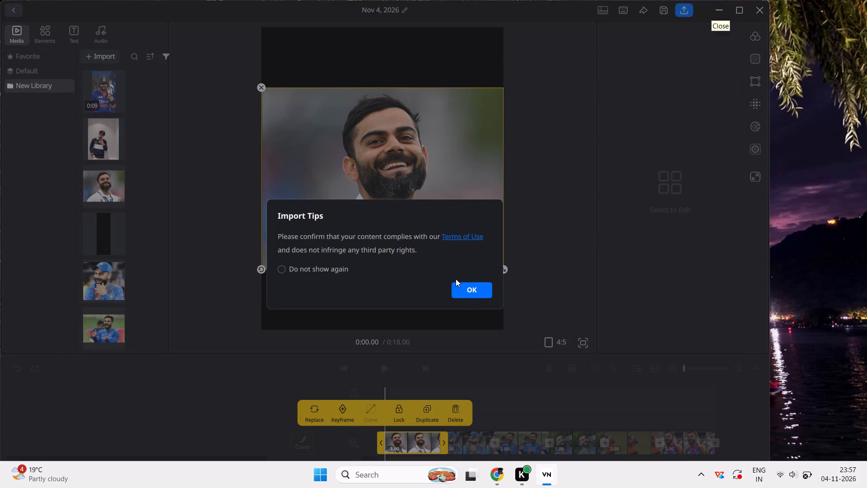
click(465, 292)
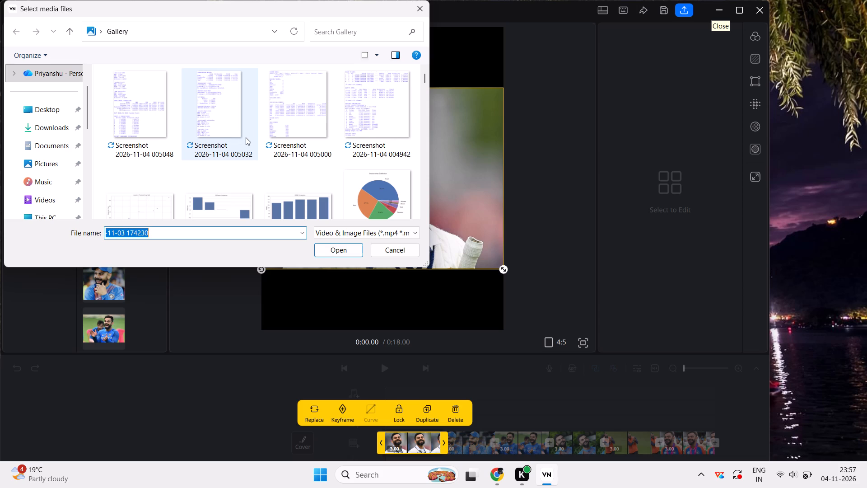
scroll(242, 102, down, 5)
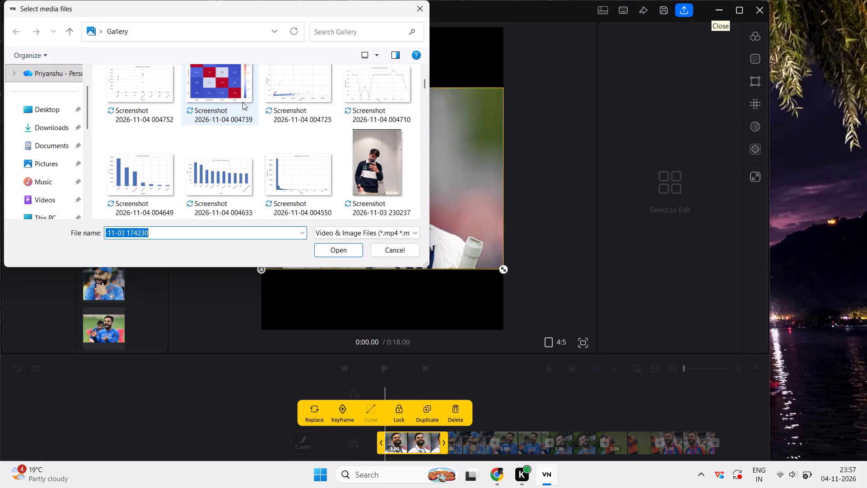
scroll(242, 102, down, 1)
scroll(215, 153, down, 1)
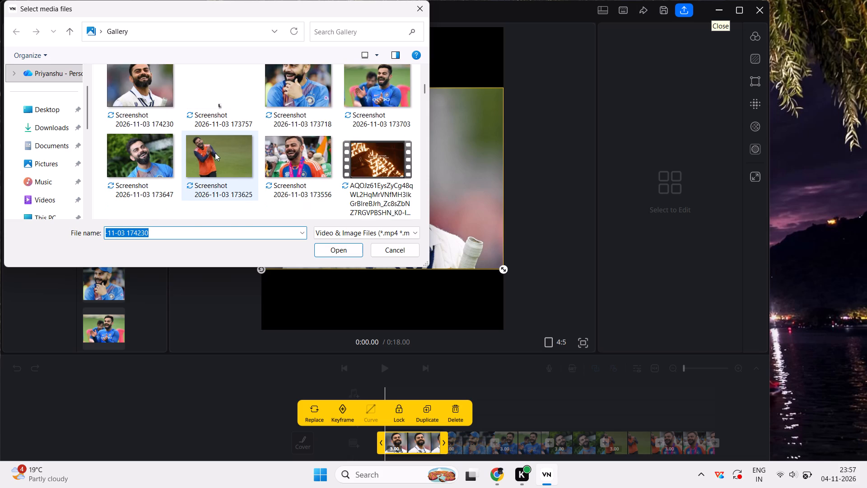
scroll(215, 153, up, 1)
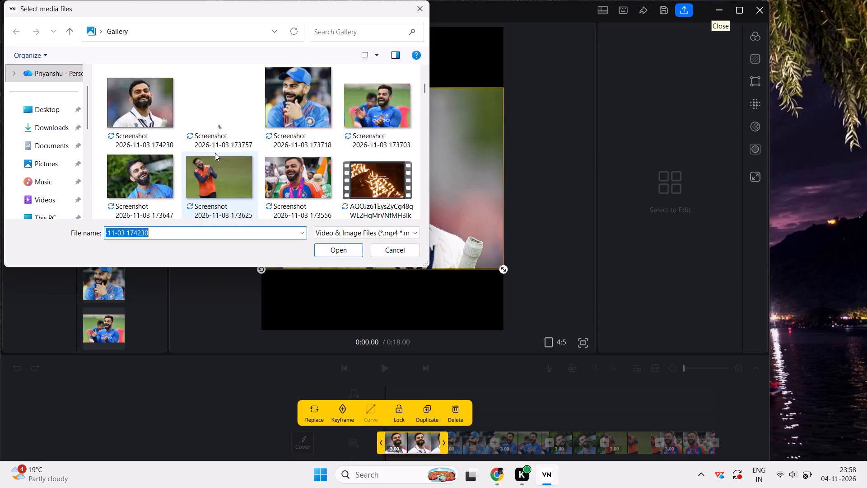
scroll(215, 153, down, 2)
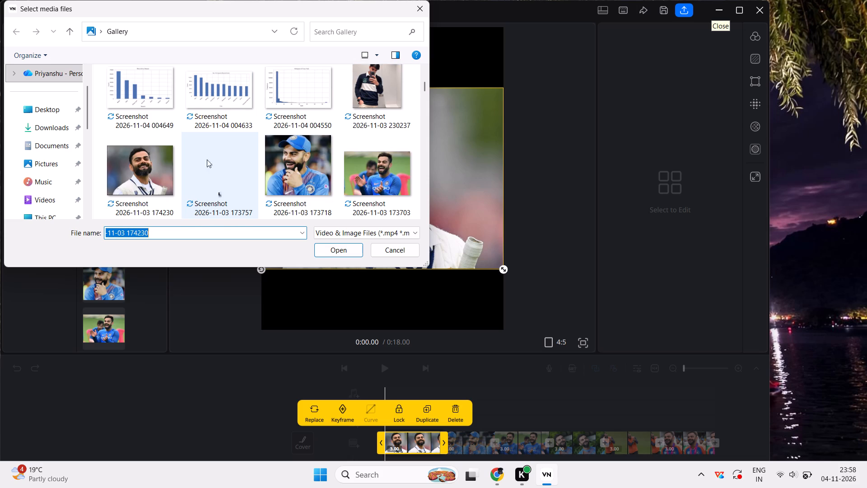
drag(39, 117, 78, 78)
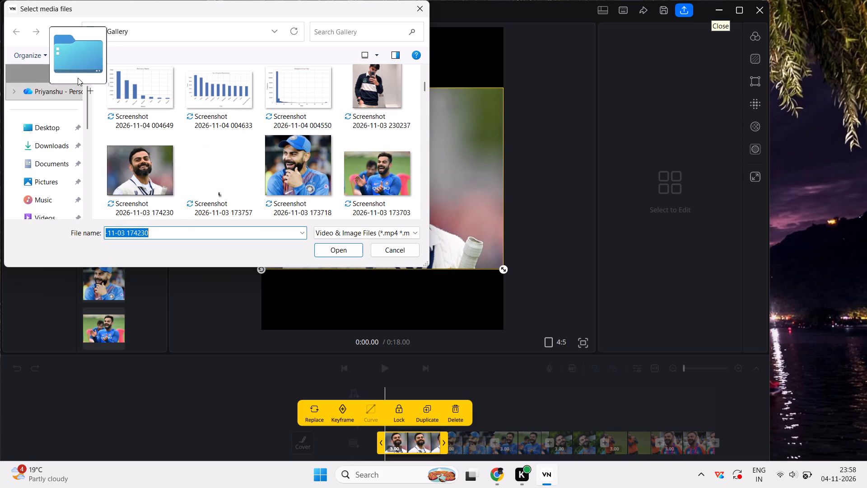
drag(78, 78, 54, 102)
click(219, 177)
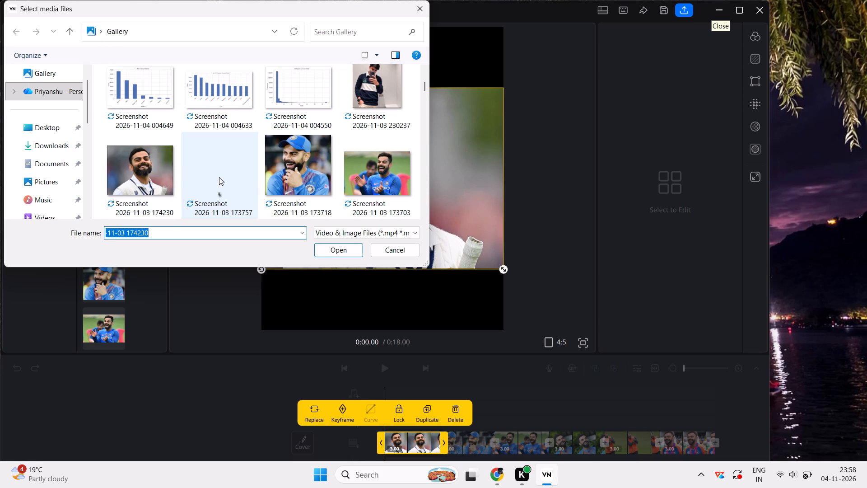
scroll(322, 177, down, 2)
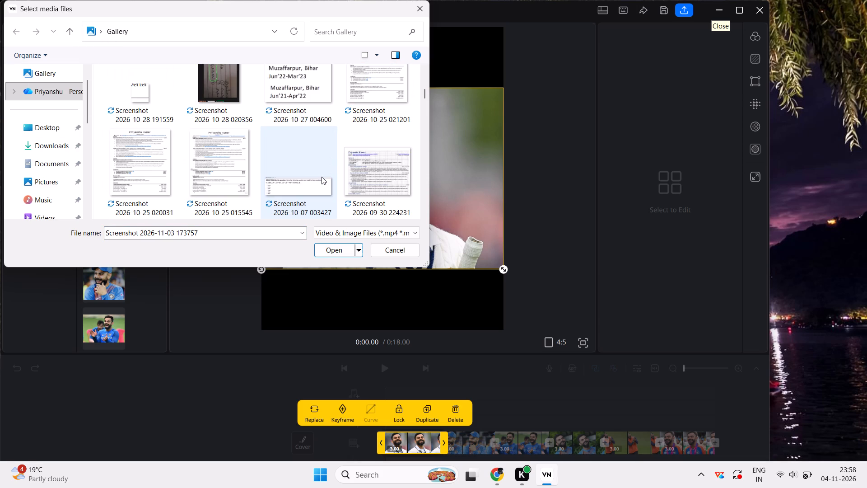
scroll(322, 177, down, 1)
scroll(322, 177, up, 6)
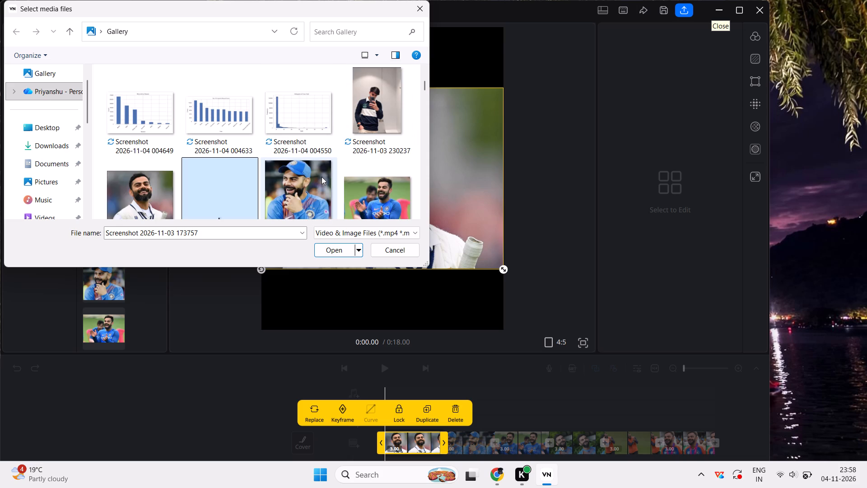
scroll(346, 156, up, 2)
scroll(166, 132, up, 4)
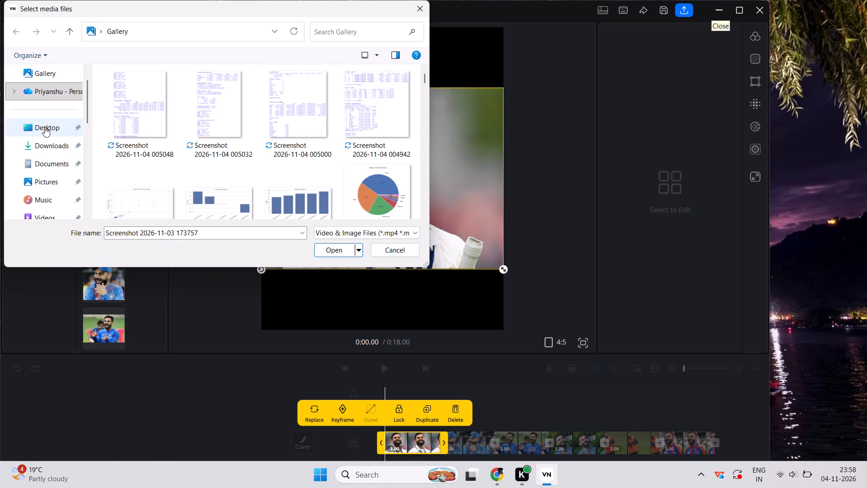
Look through the Downloads folder and the Gallery for media to import, and close the file selection without adding anything.
click(45, 127)
click(45, 142)
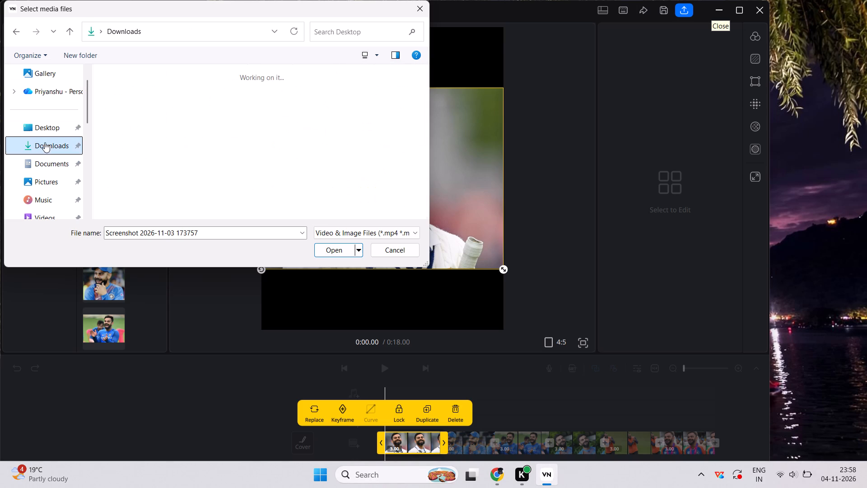
click(51, 73)
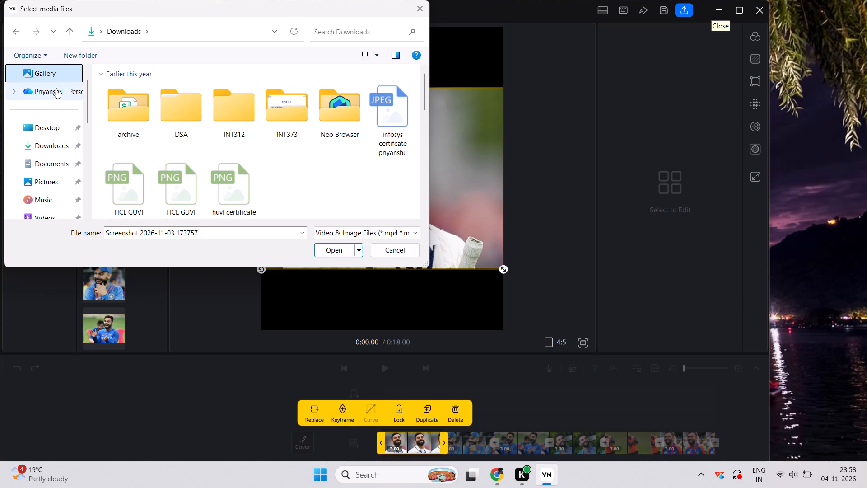
click(51, 77)
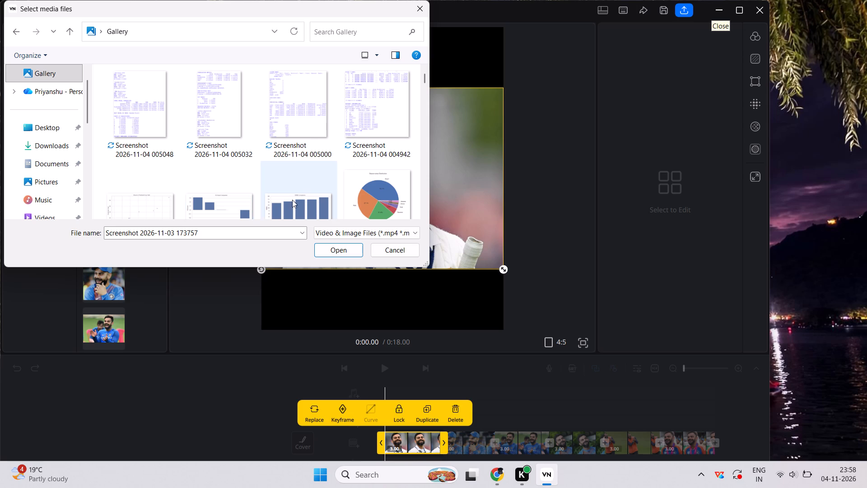
scroll(295, 157, down, 3)
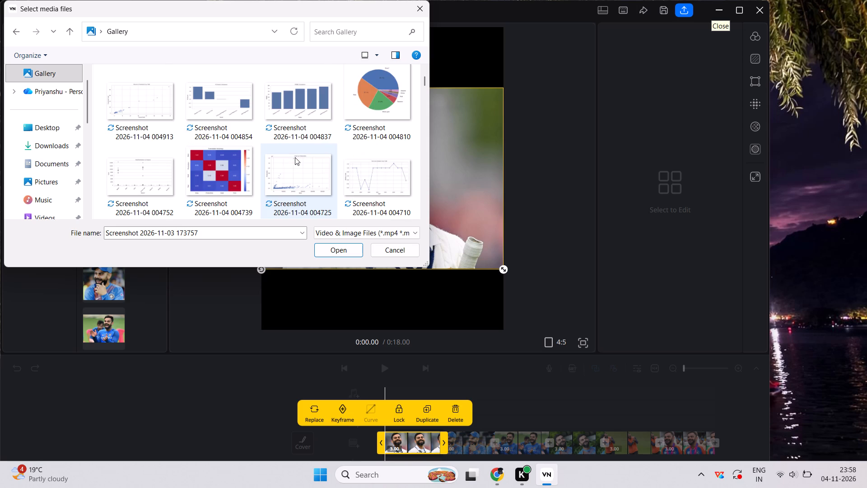
scroll(295, 157, down, 4)
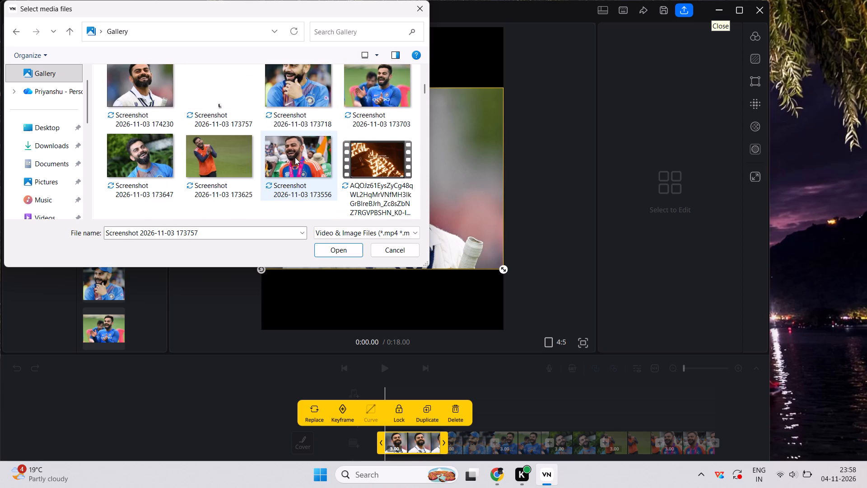
scroll(295, 157, down, 13)
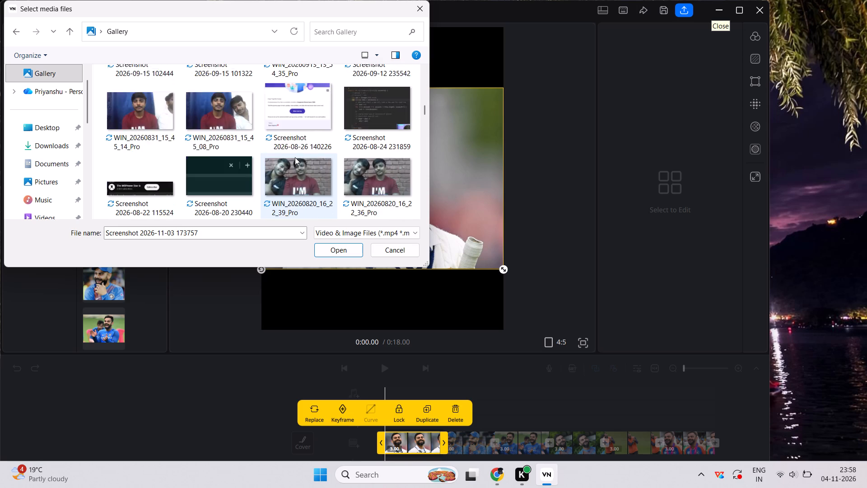
scroll(295, 157, down, 5)
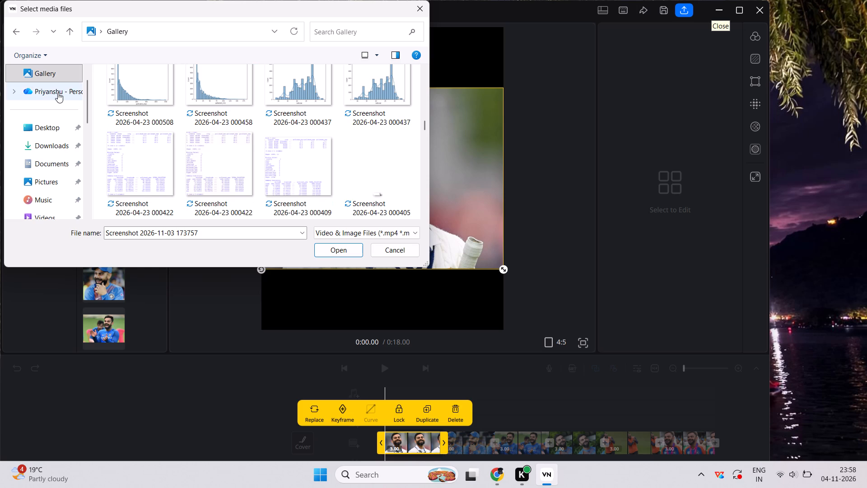
scroll(58, 93, up, 2)
click(47, 100)
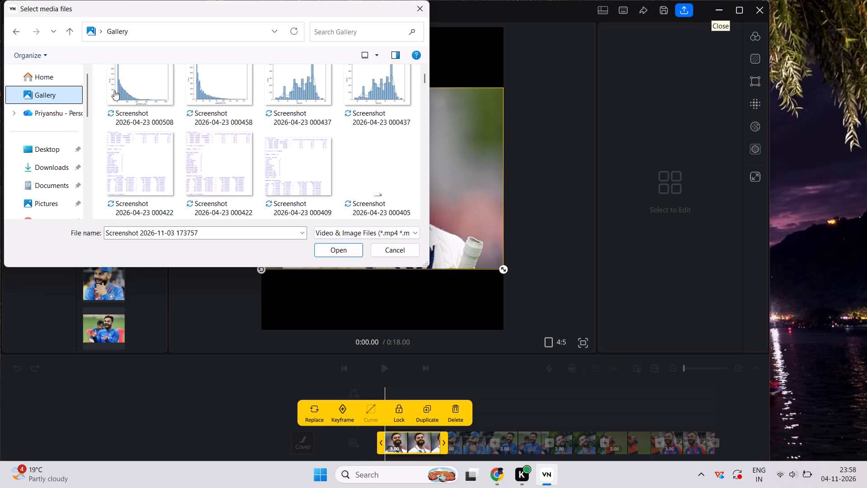
scroll(94, 26, right, 4)
scroll(302, 5, right, 7)
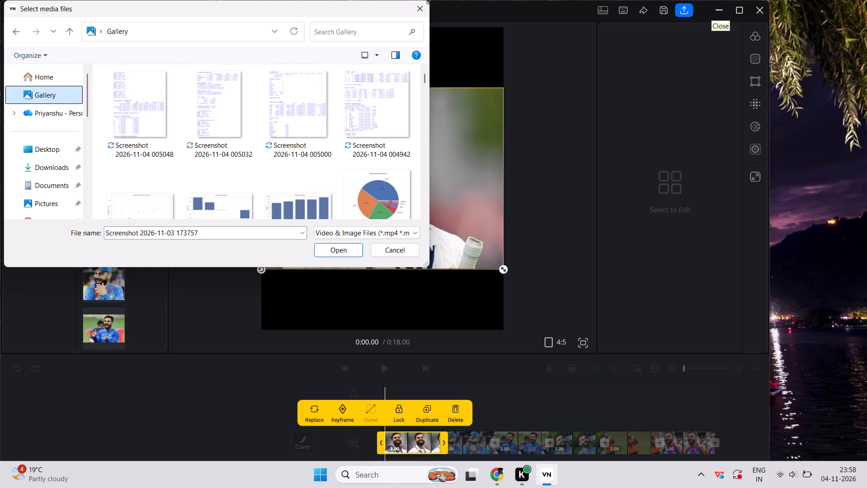
scroll(294, 174, up, 20)
scroll(294, 174, up, 3)
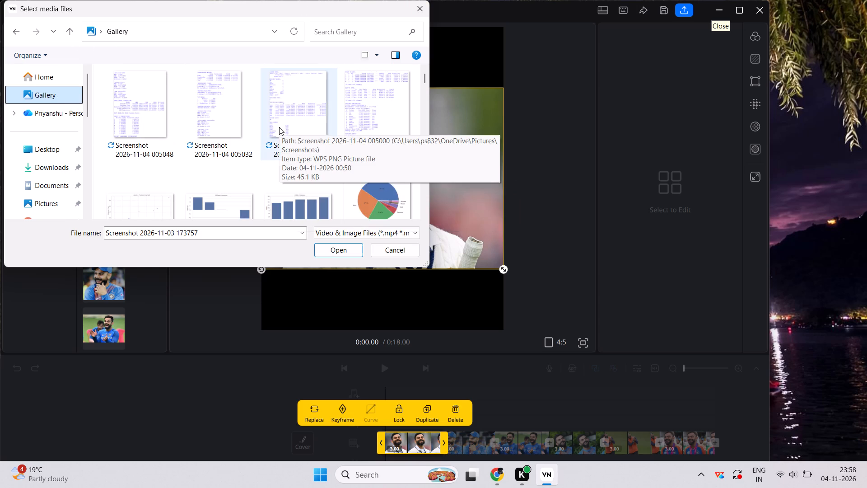
scroll(279, 127, down, 3)
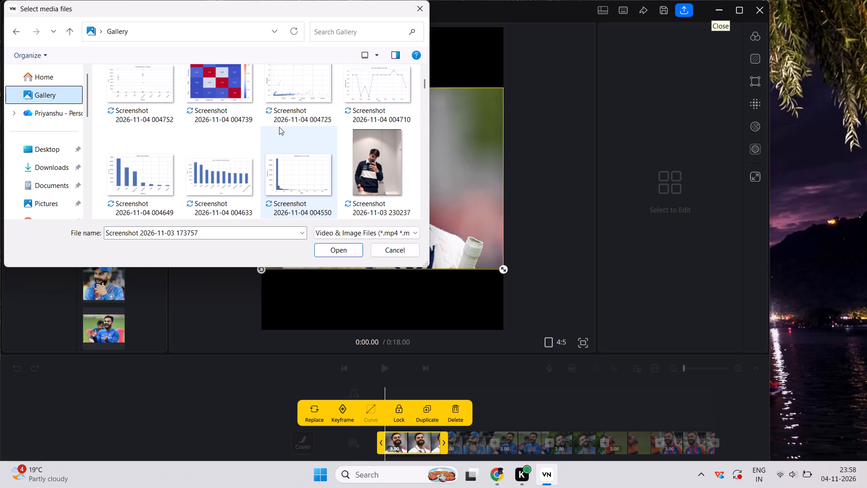
scroll(364, 168, down, 1)
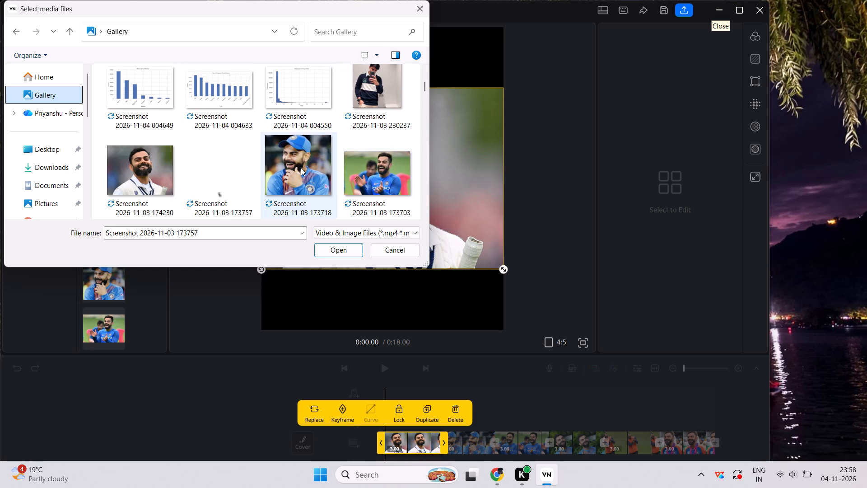
click(426, 10)
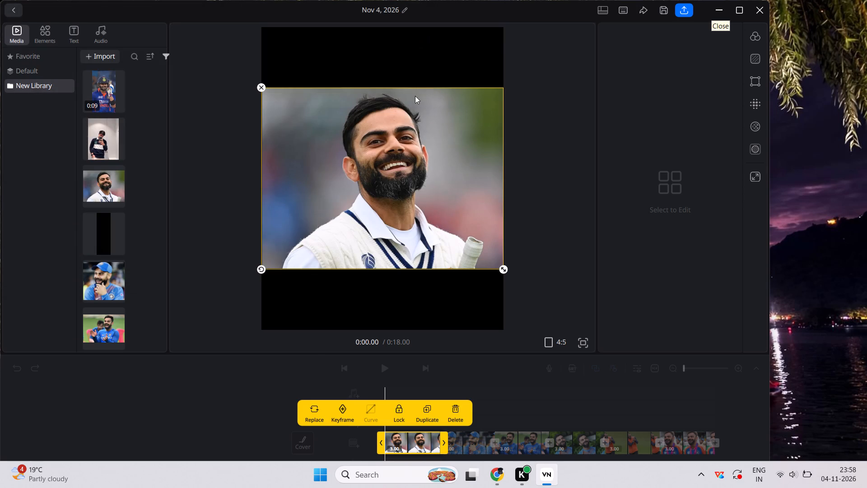
click(241, 361)
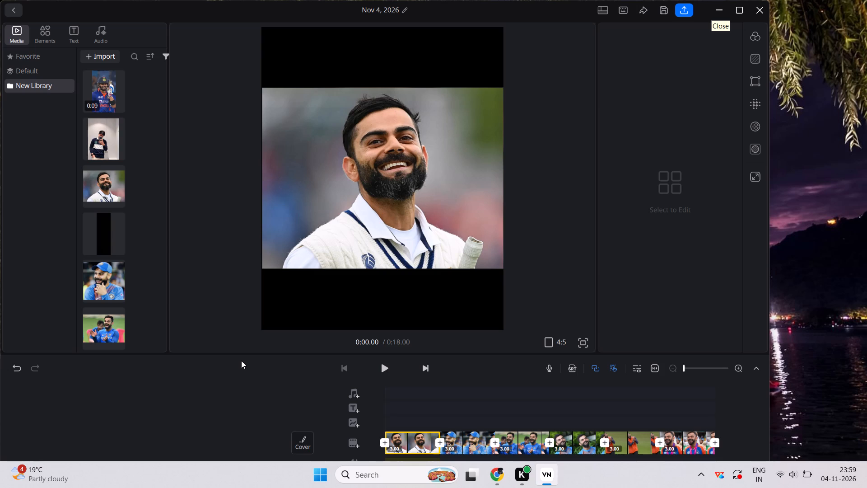
Play the slideshow from the start and scrub back and forth through its first three photo clips to review them.
key(space)
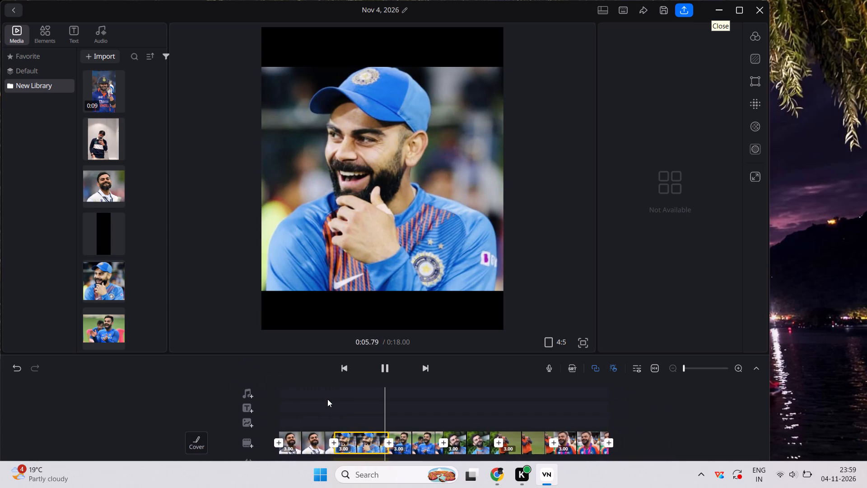
scroll(327, 399, right, 20)
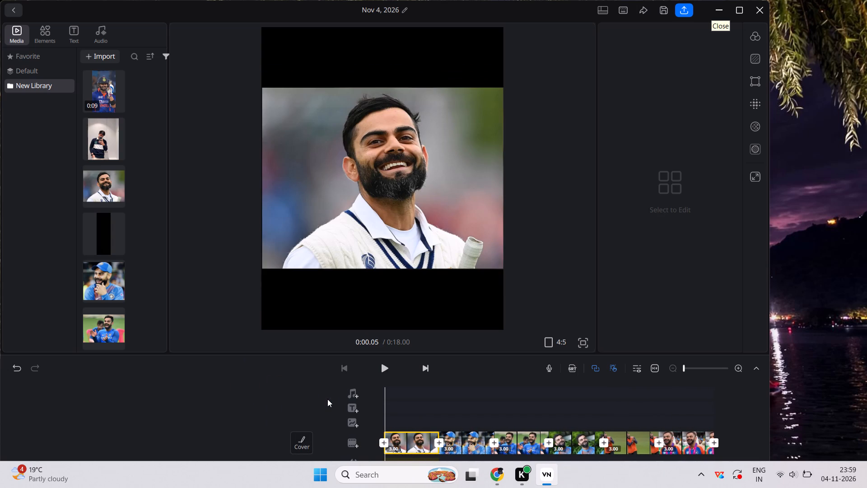
key(space)
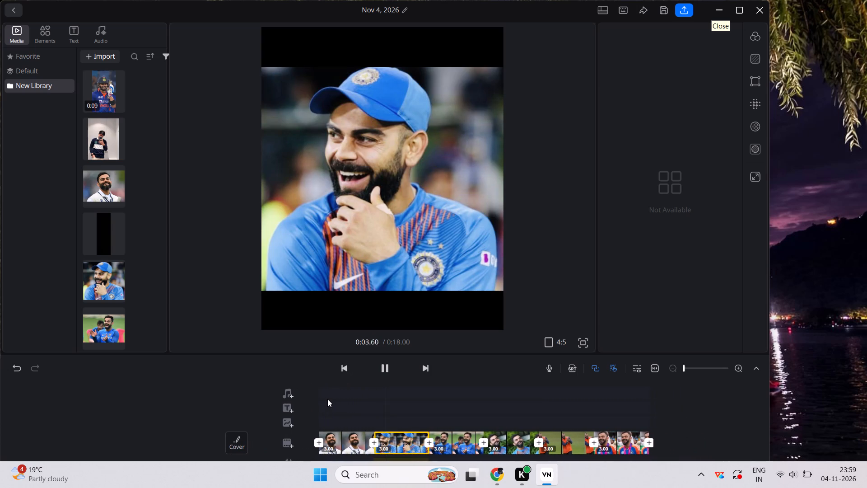
key(space)
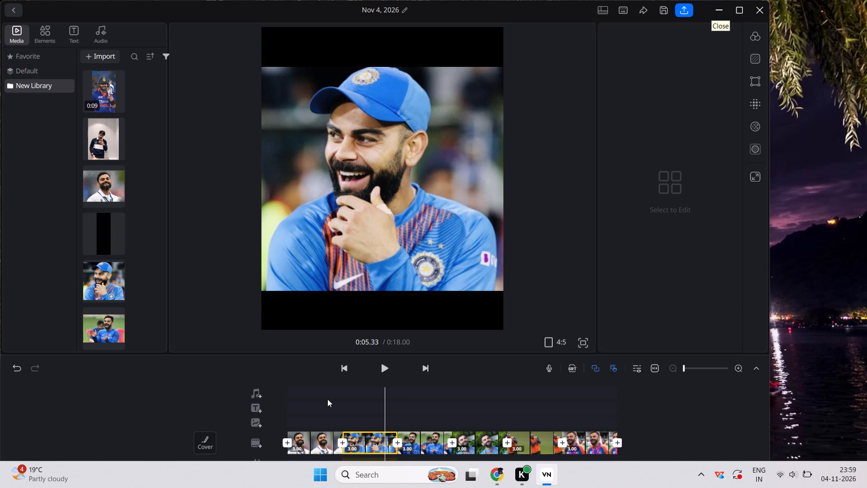
key(space)
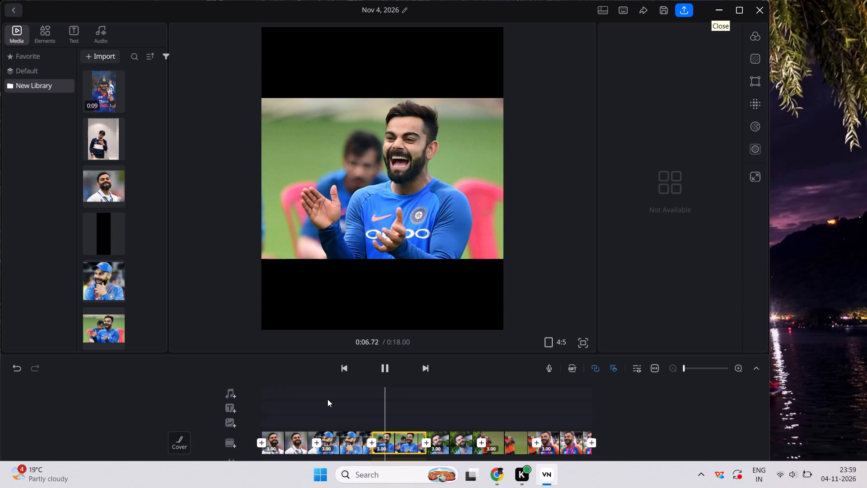
scroll(327, 399, right, 5)
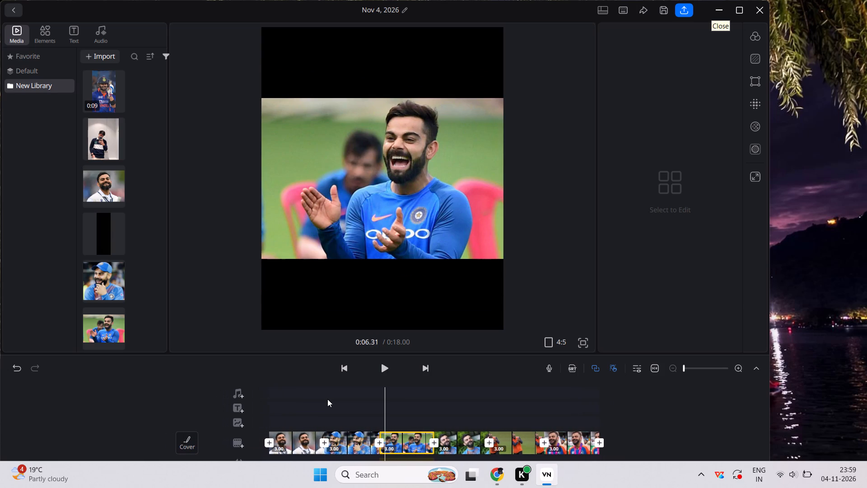
scroll(327, 399, right, 6)
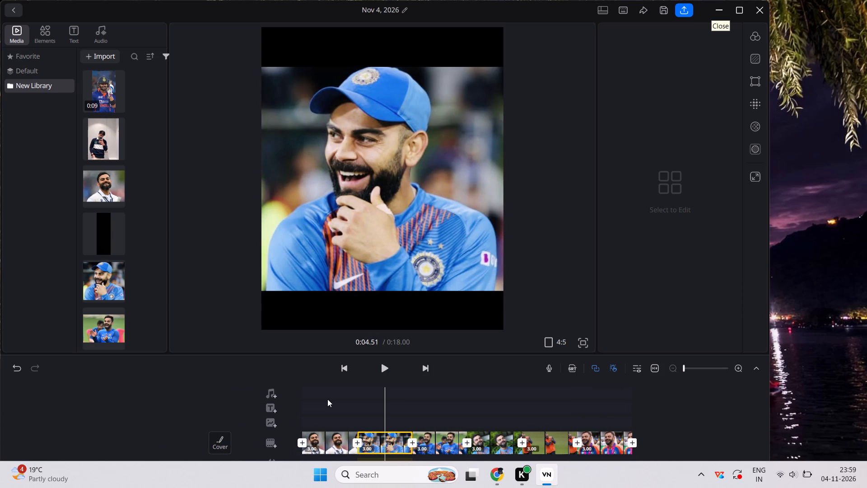
scroll(327, 399, right, 1)
scroll(327, 399, down, 2)
scroll(327, 399, right, 1)
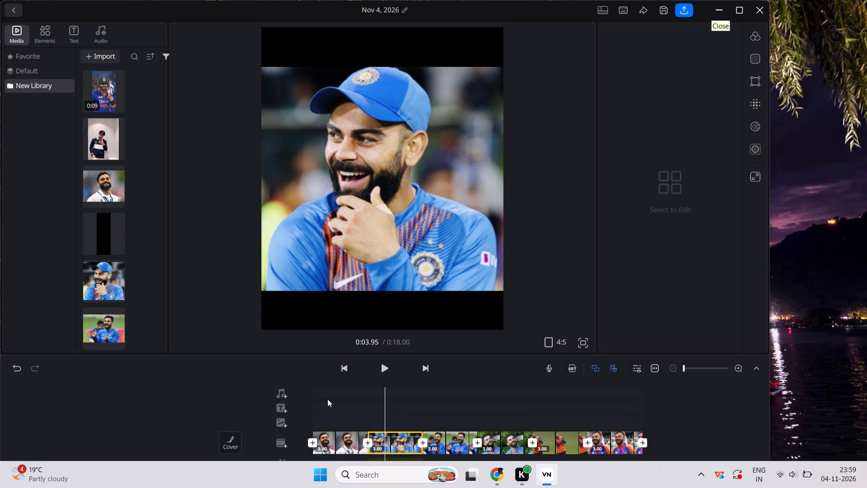
scroll(327, 399, right, 3)
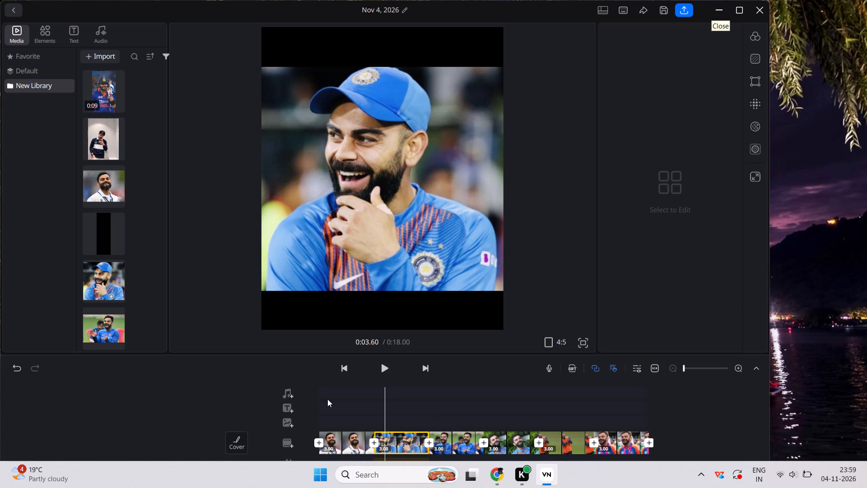
scroll(327, 399, down, 1)
scroll(327, 399, right, 2)
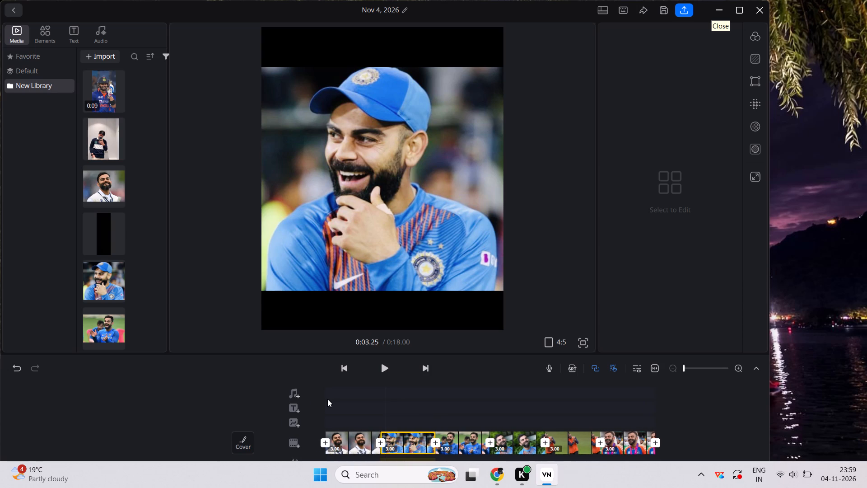
scroll(327, 399, right, 4)
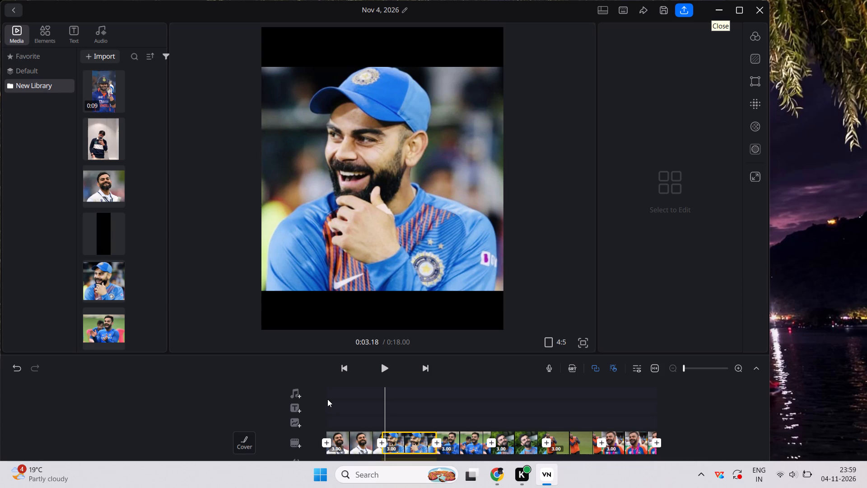
scroll(327, 399, right, 4)
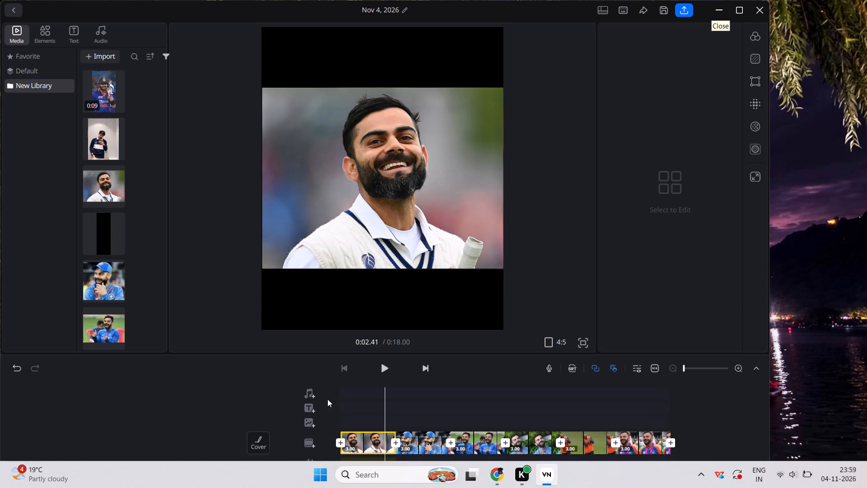
scroll(327, 399, right, 1)
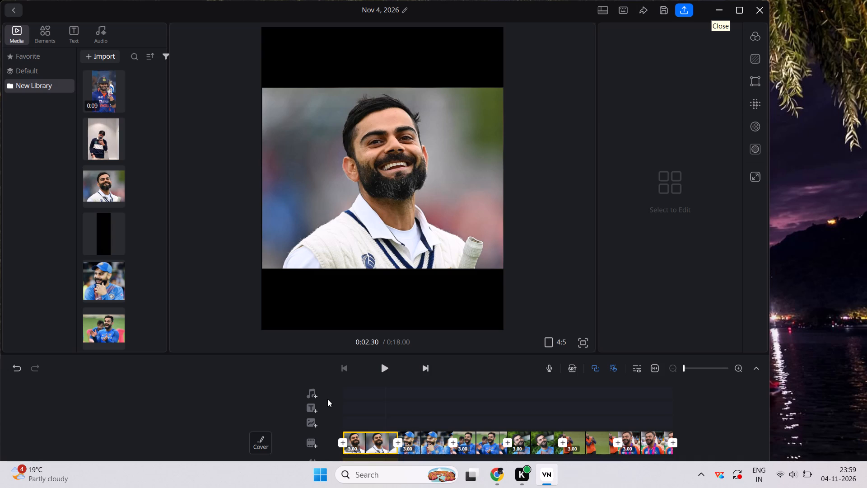
scroll(327, 399, left, 2)
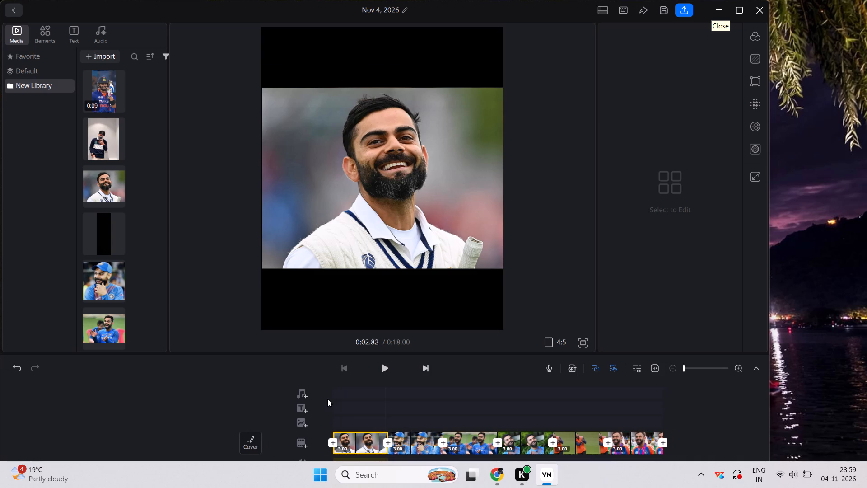
scroll(327, 399, left, 3)
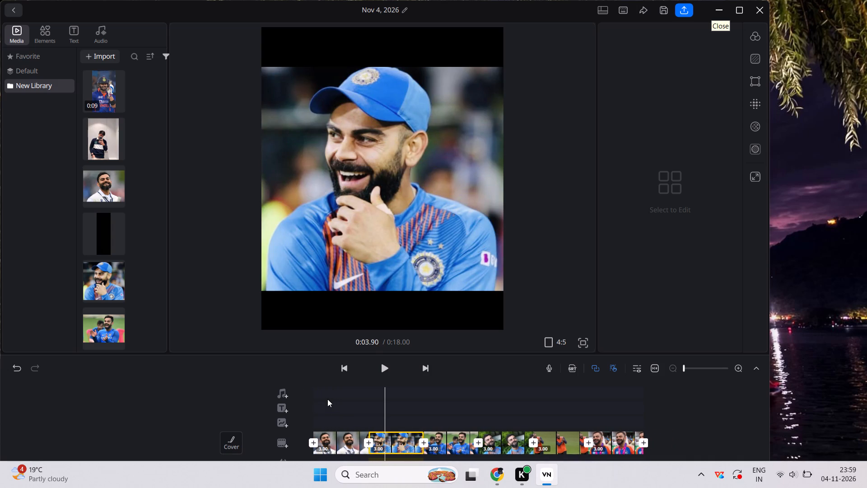
scroll(327, 399, left, 1)
scroll(311, 357, left, 1)
scroll(311, 357, right, 1)
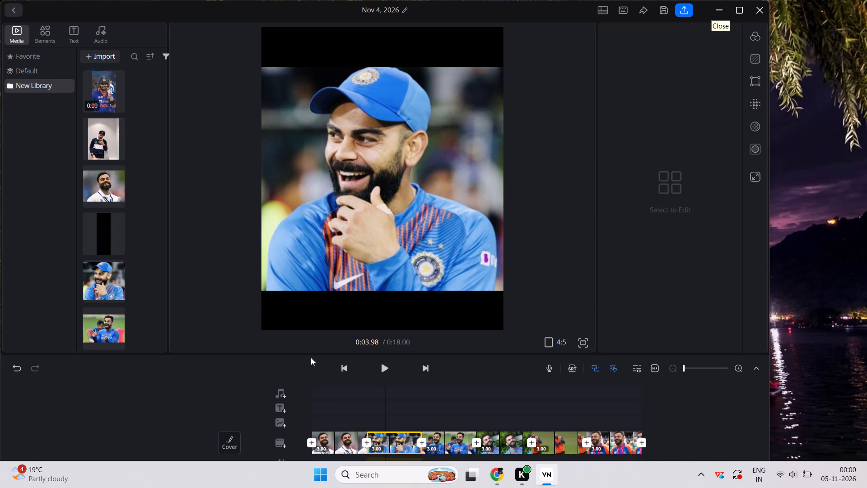
scroll(311, 357, left, 2)
Add a text title at about 0:08.11, over the clapping photo, and begin its wording with "di".
key(space)
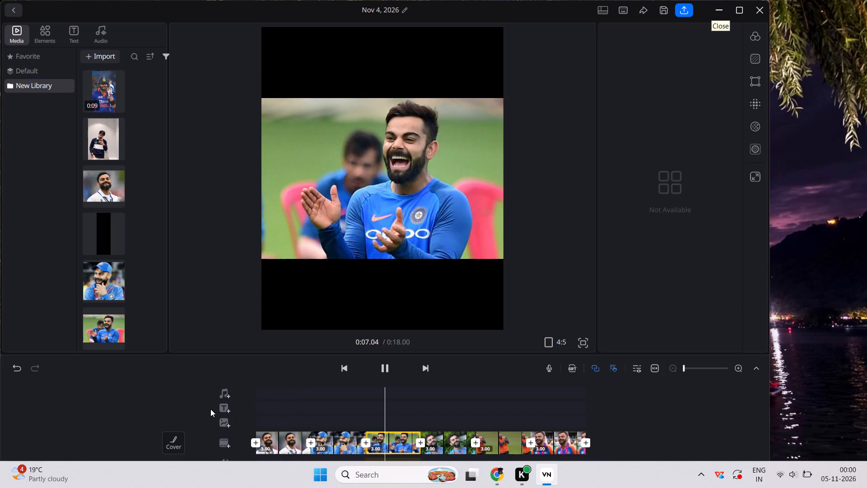
click(210, 409)
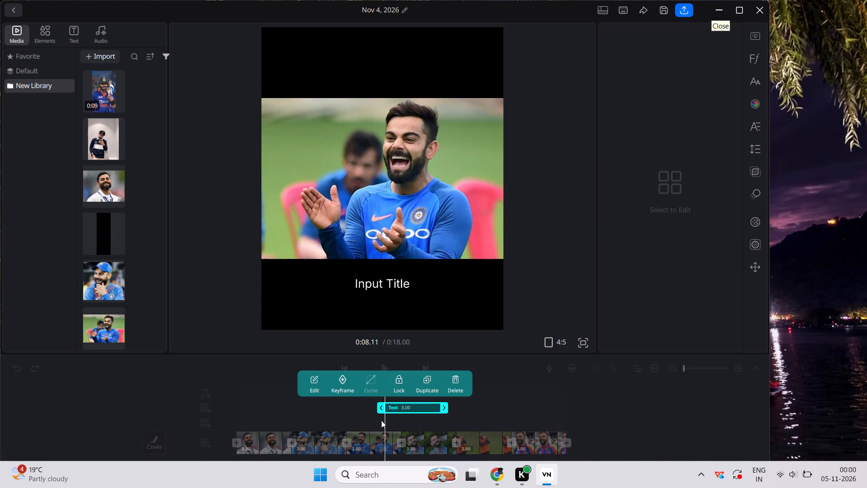
click(307, 383)
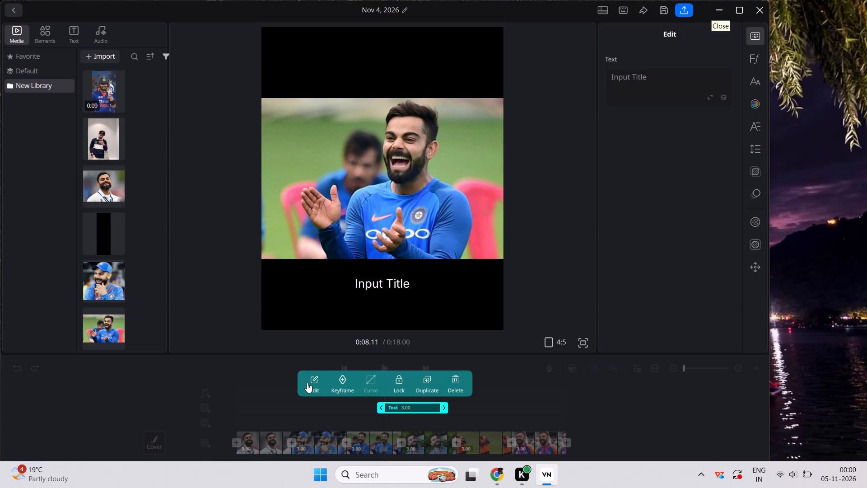
scroll(629, 266, down, 1)
click(620, 84)
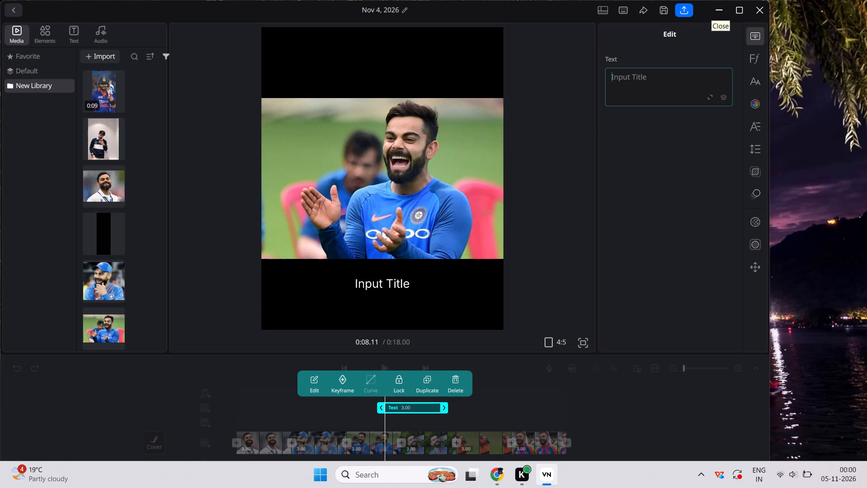
key(d)
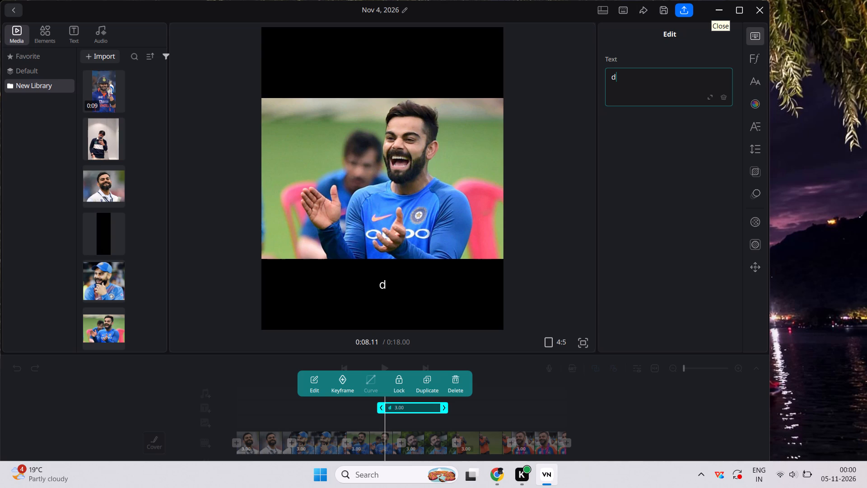
key(i)
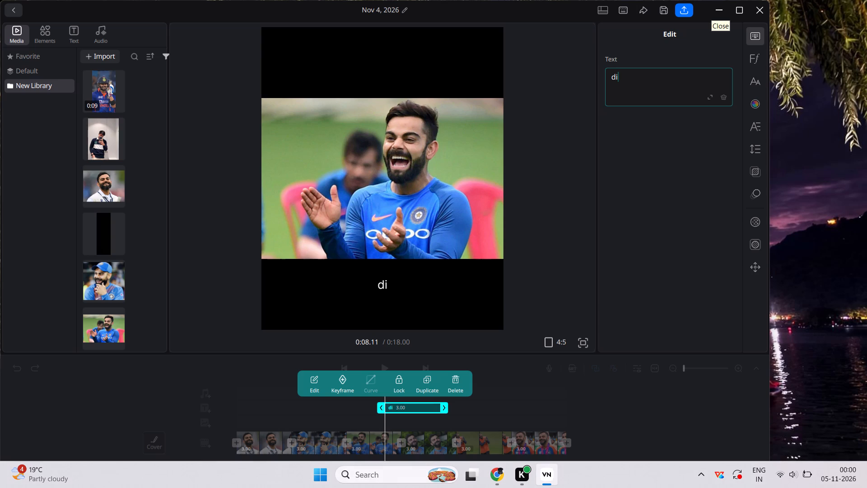
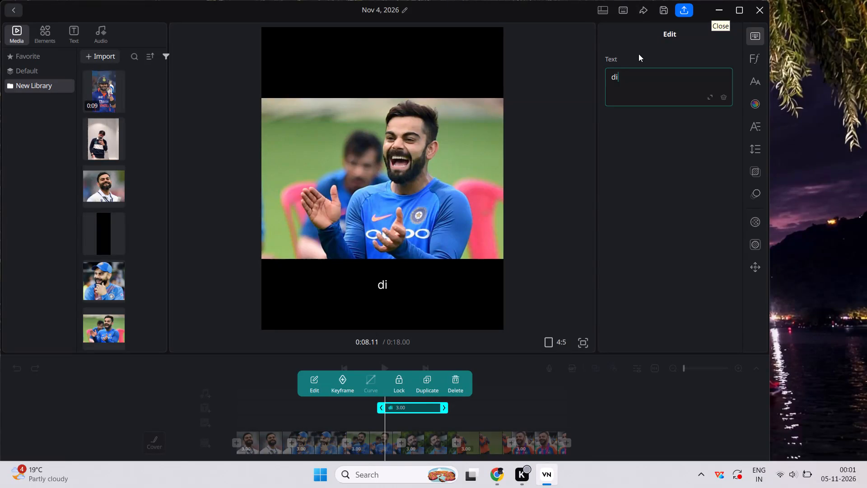
Continue the new title's wording after "di" so that it reads "di ru".
key(space)
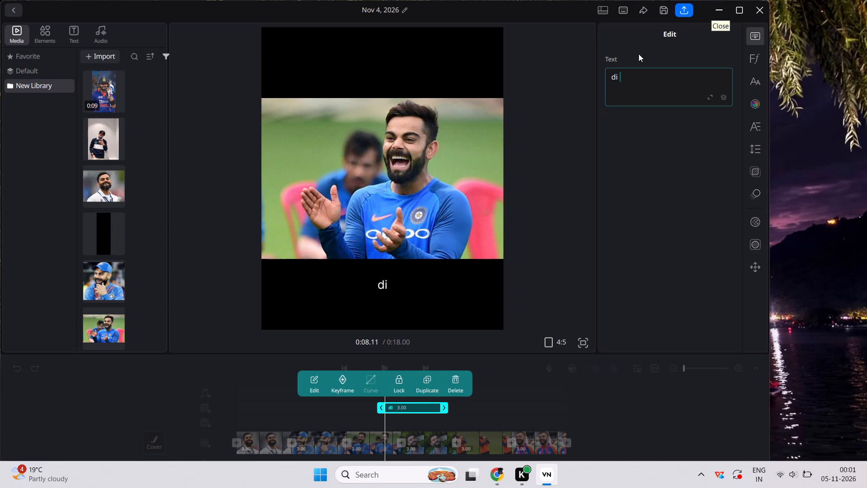
key(r)
key(u)
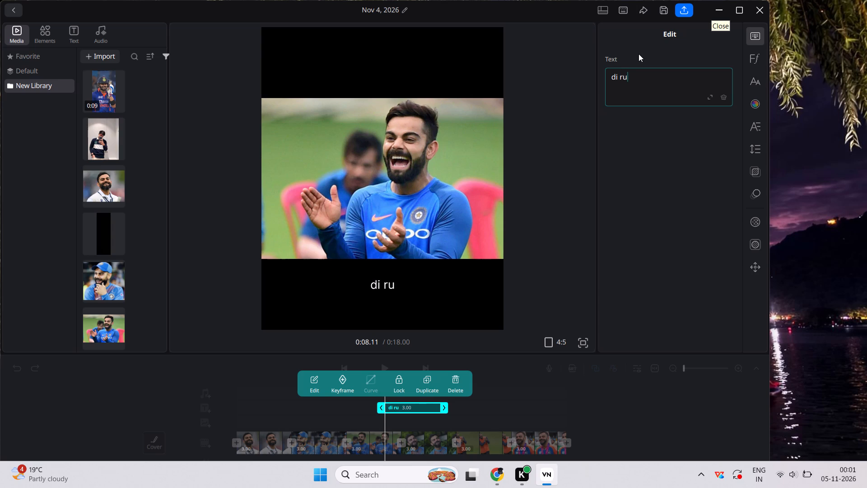
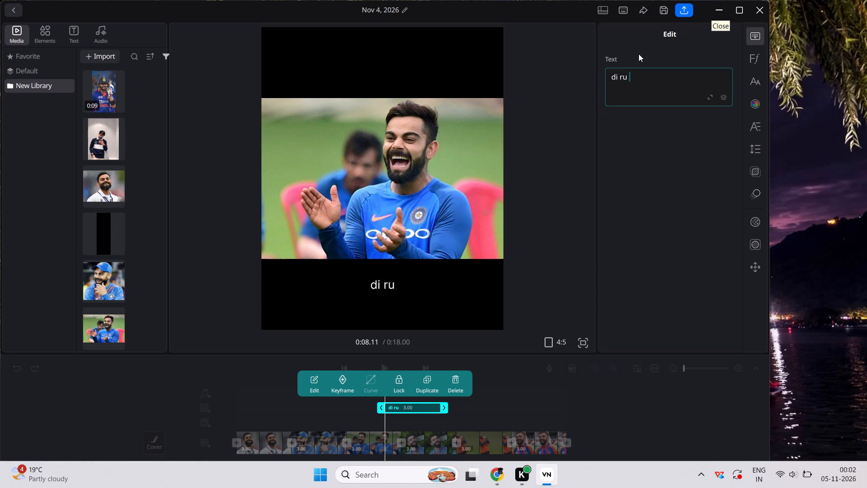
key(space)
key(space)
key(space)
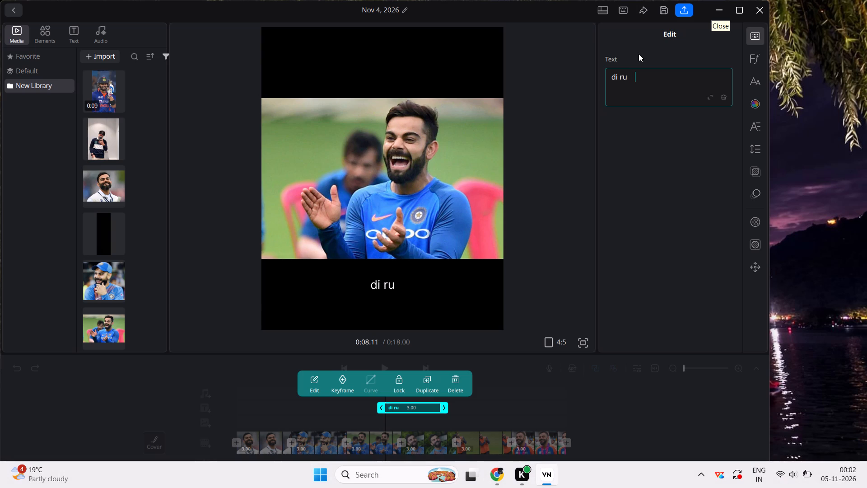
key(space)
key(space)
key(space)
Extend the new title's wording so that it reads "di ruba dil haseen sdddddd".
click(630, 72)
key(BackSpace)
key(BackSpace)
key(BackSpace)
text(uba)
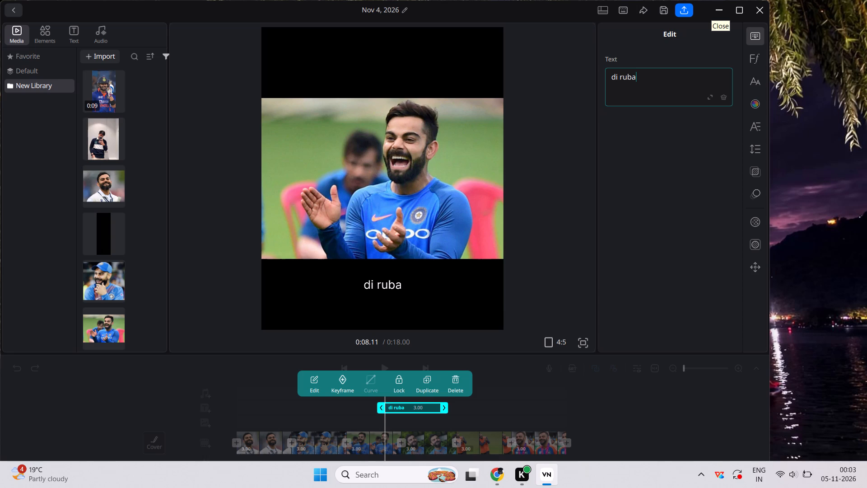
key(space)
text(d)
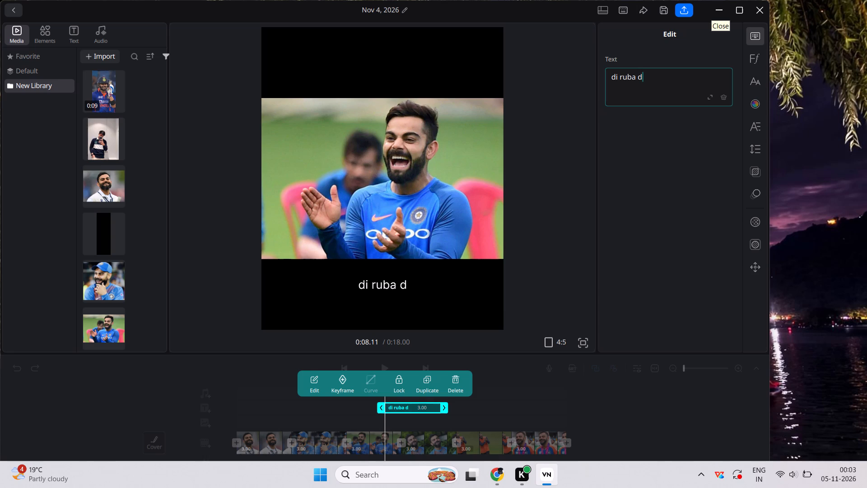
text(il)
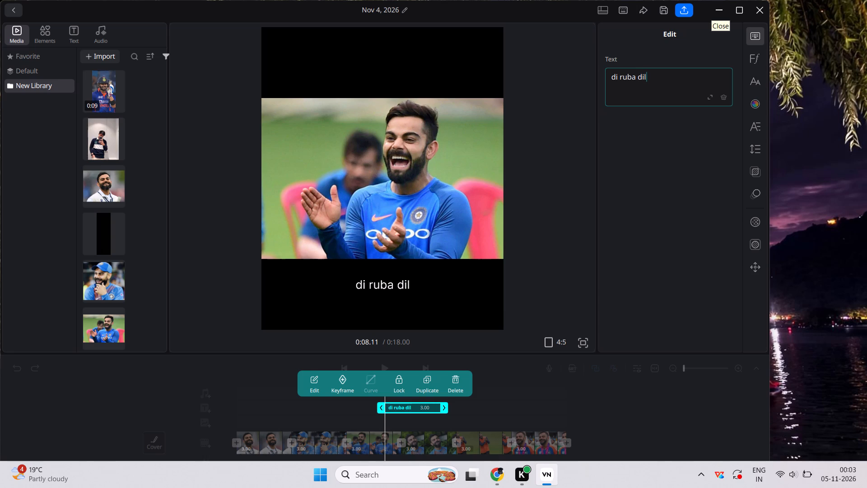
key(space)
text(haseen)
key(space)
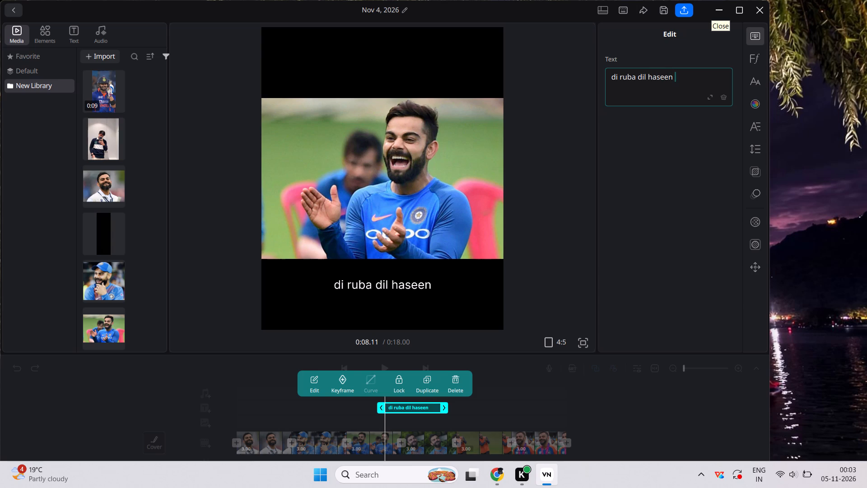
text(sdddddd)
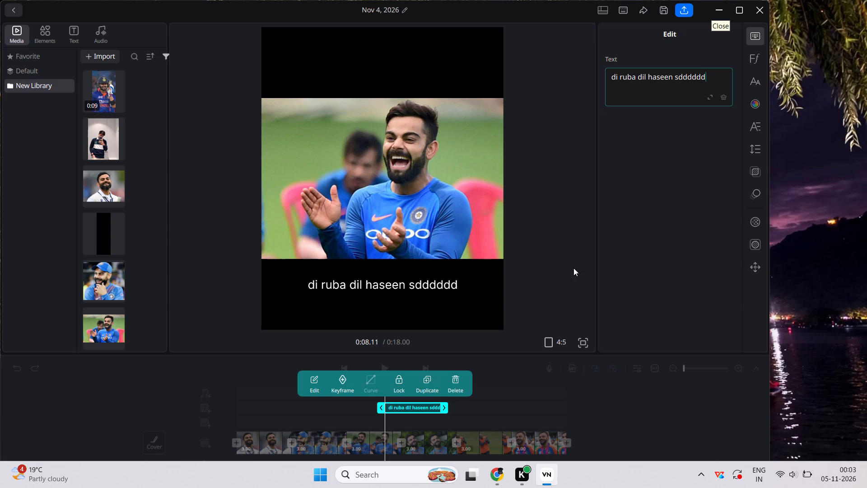
Replace the title's wording after "di" so that the whole title reads "dil-ruba".
click(705, 86)
key(Left)
key(Left)
key(Left)
key(Left)
key(Left)
key(BackSpace)
key(BackSpace)
key(BackSpace)
key(BackSpace)
key(BackSpace)
key(BackSpace)
key(BackSpace)
key(BackSpace)
key(BackSpace)
key(BackSpace)
key(BackSpace)
key(BackSpace)
key(BackSpace)
key(BackSpace)
key(BackSpace)
key(BackSpace)
key(BackSpace)
key(BackSpace)
key(BackSpace)
key(BackSpace)
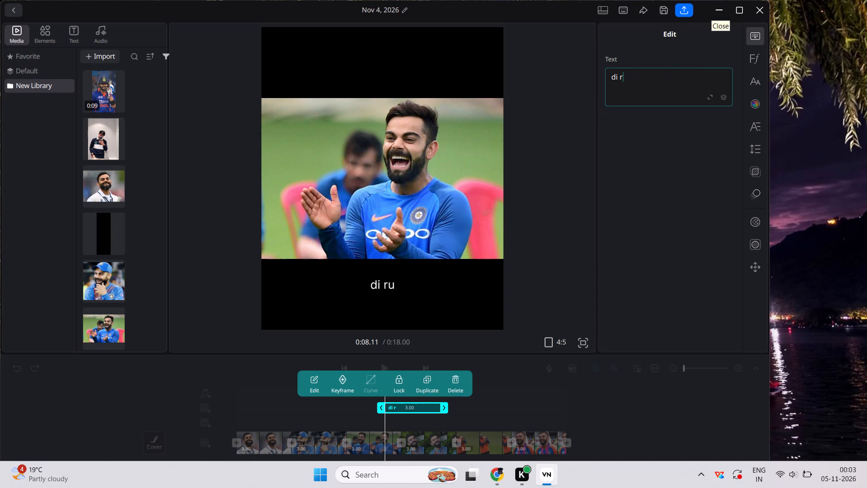
key(BackSpace)
key(BackSpace)
text(l-)
text(ruba)
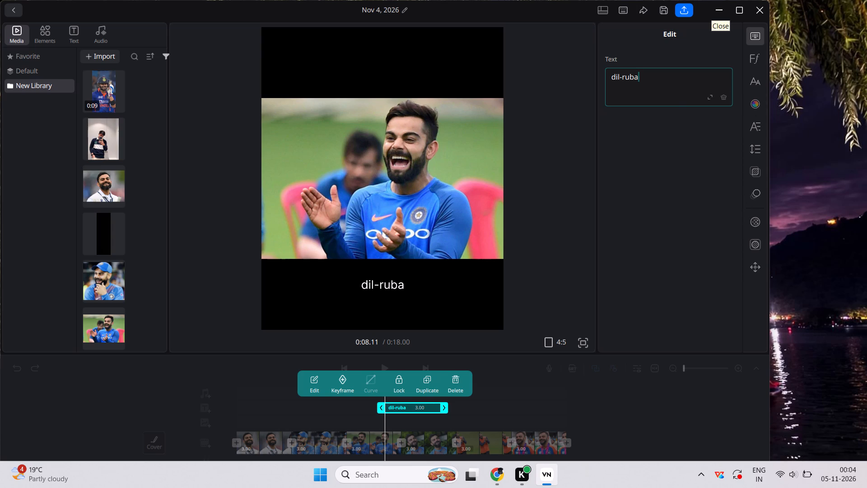
Look through the Shapes and the Lines & Frames collections of the elements library.
click(35, 31)
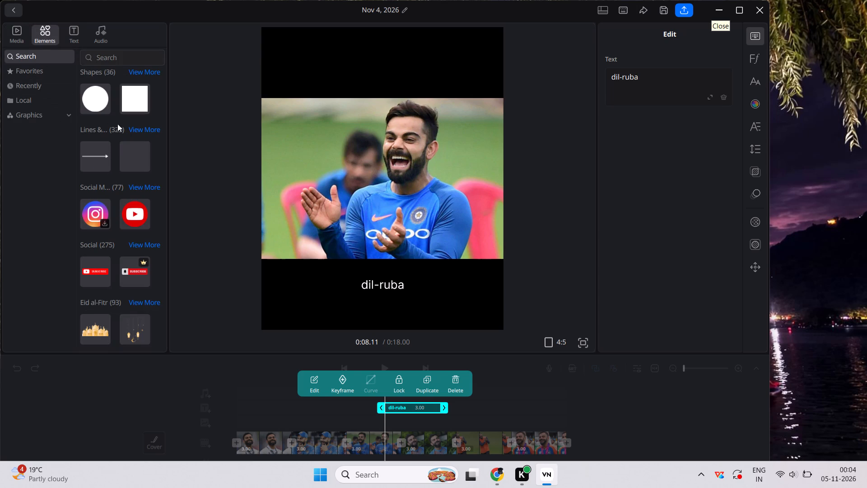
click(151, 72)
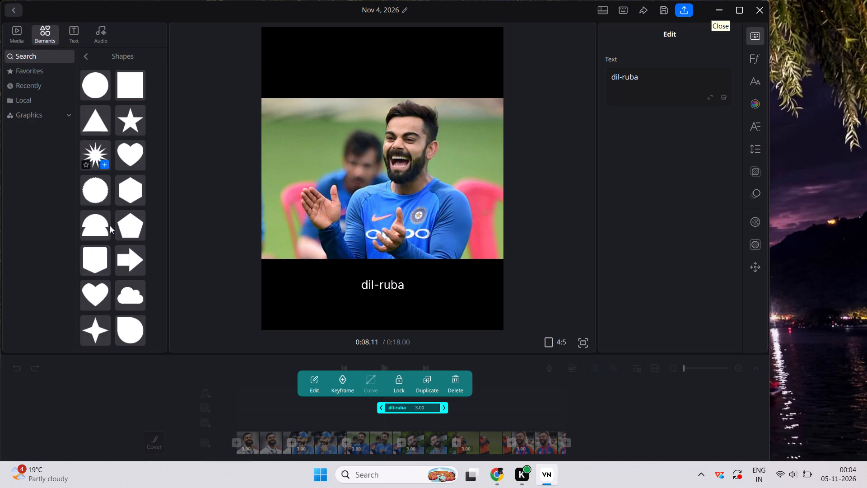
scroll(125, 230, down, 3)
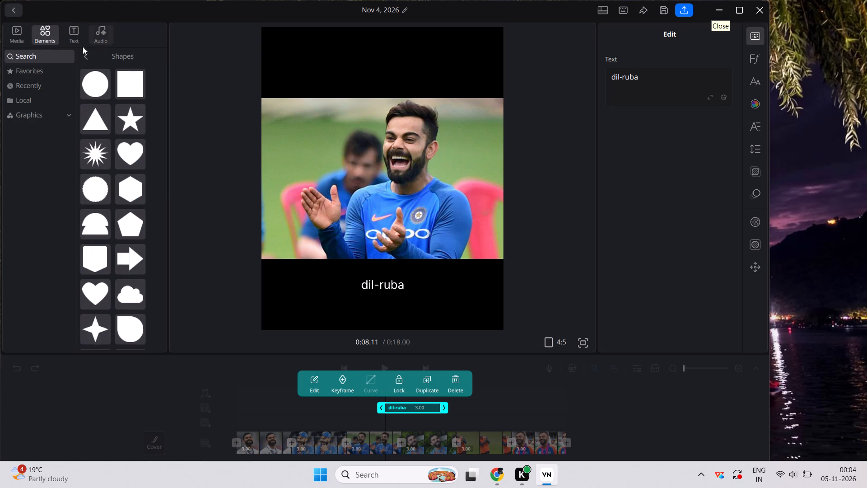
click(83, 55)
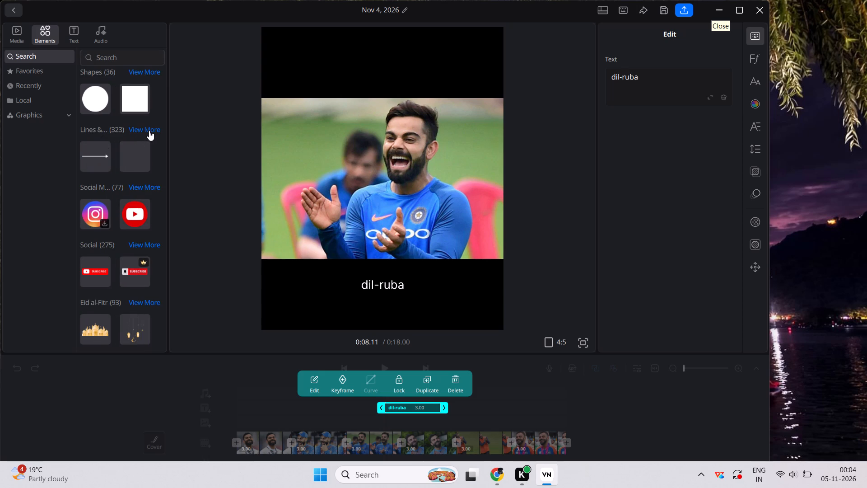
click(149, 131)
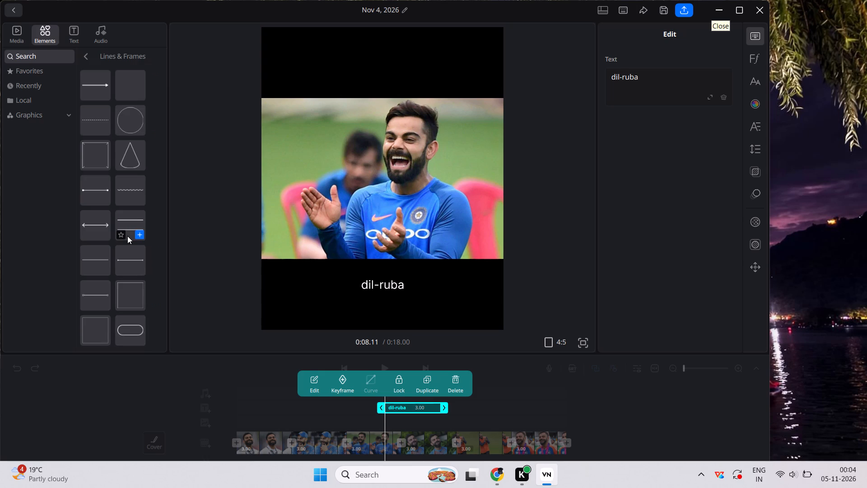
scroll(127, 236, down, 1)
click(85, 62)
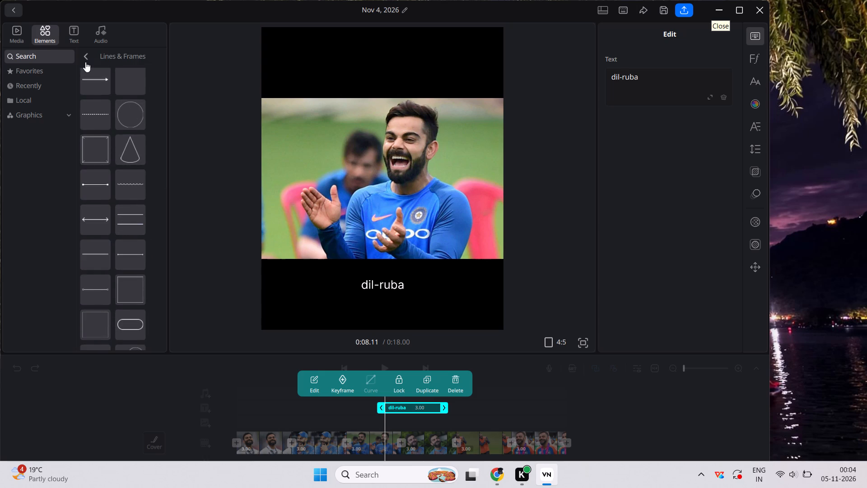
Look through the stickers in the Social collection of the elements library.
scroll(113, 237, down, 3)
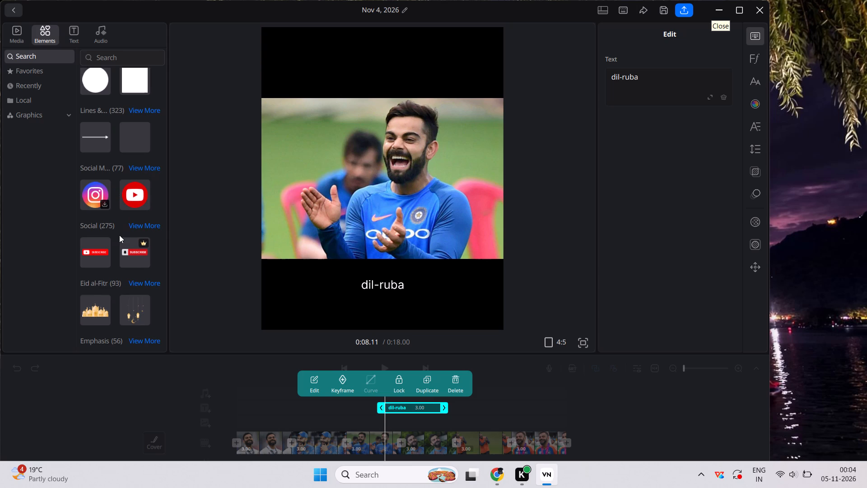
click(139, 227)
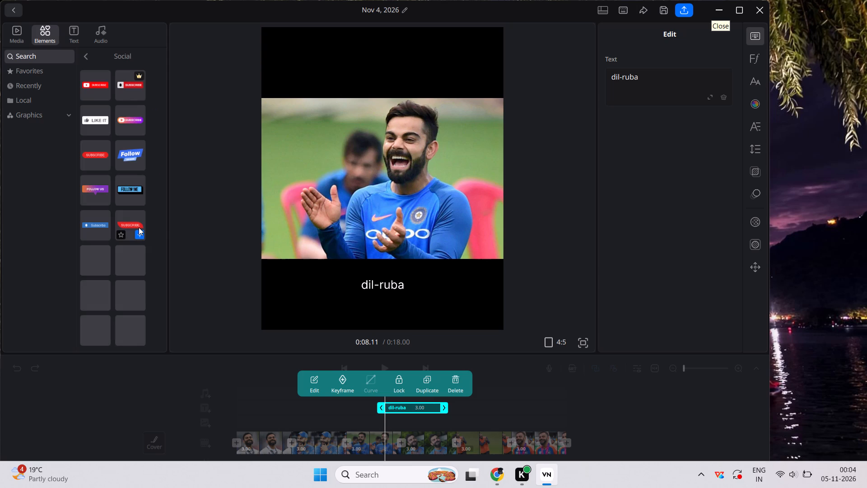
scroll(139, 227, down, 3)
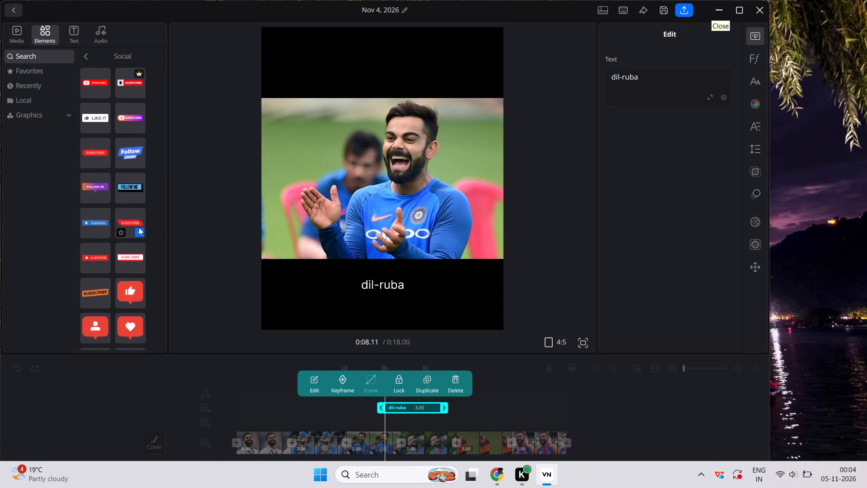
scroll(111, 272, down, 20)
scroll(111, 272, down, 9)
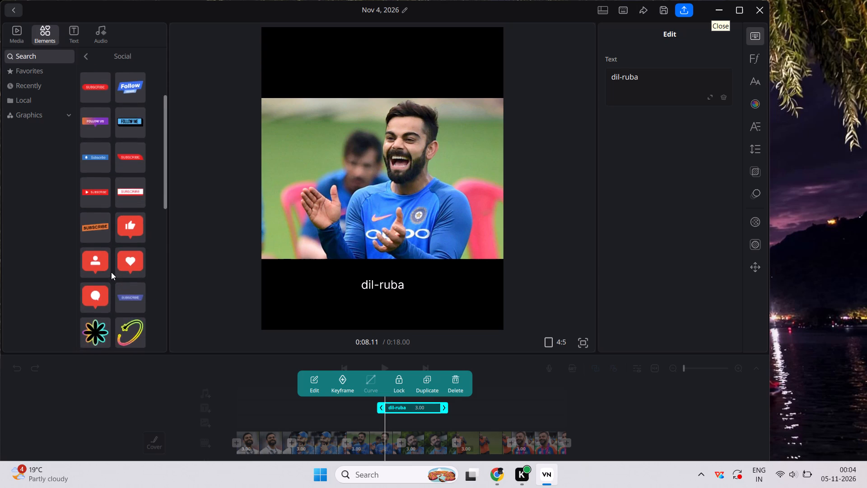
scroll(111, 272, down, 20)
scroll(111, 272, down, 18)
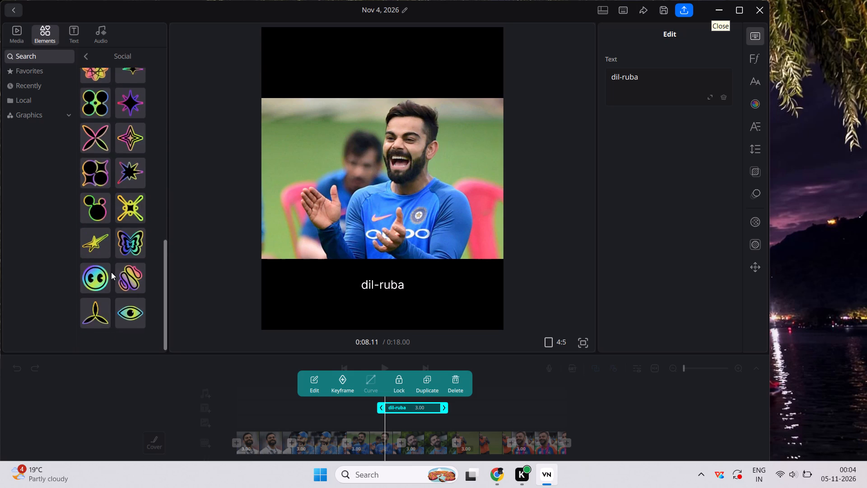
scroll(111, 272, down, 11)
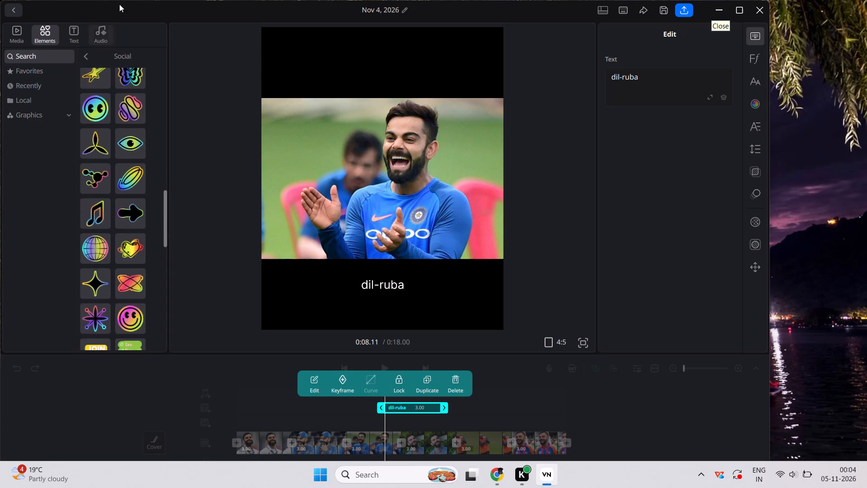
scroll(133, 291, down, 20)
scroll(133, 291, down, 9)
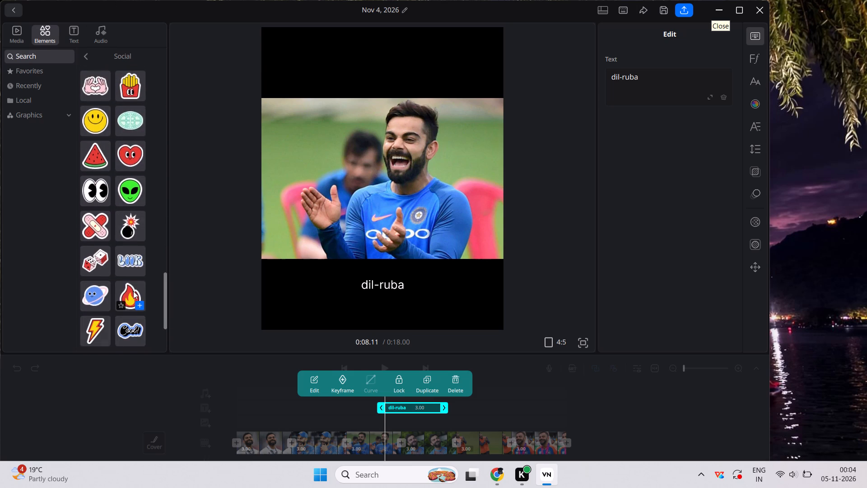
scroll(133, 291, down, 13)
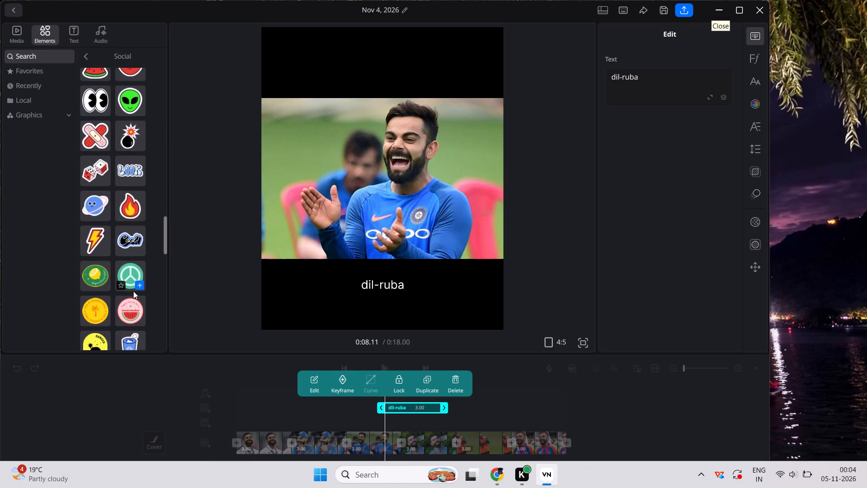
scroll(133, 291, down, 20)
scroll(133, 291, down, 4)
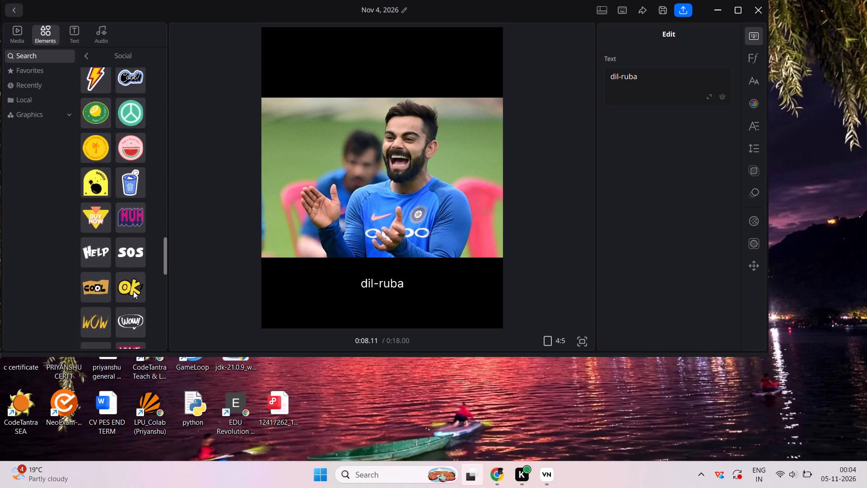
scroll(133, 291, down, 5)
click(221, 228)
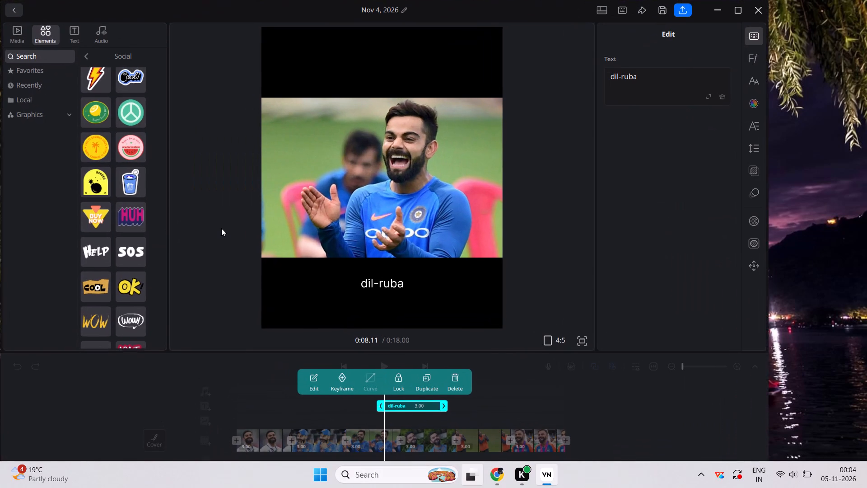
scroll(112, 263, down, 8)
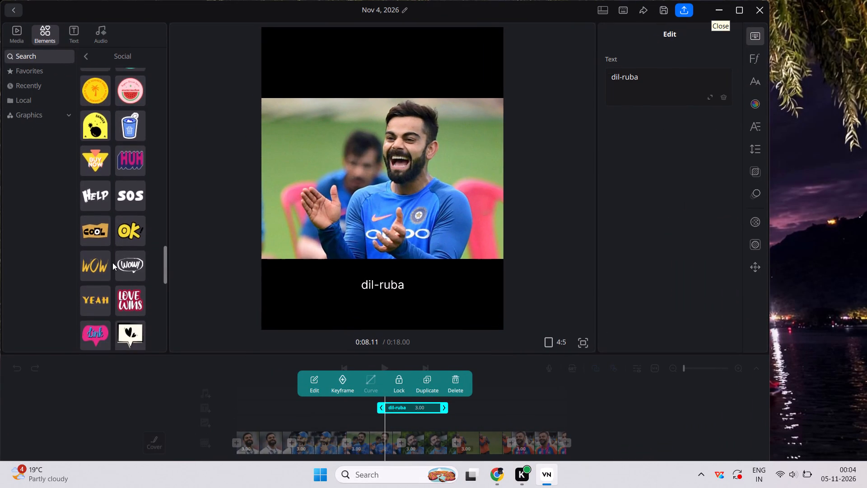
scroll(112, 263, down, 7)
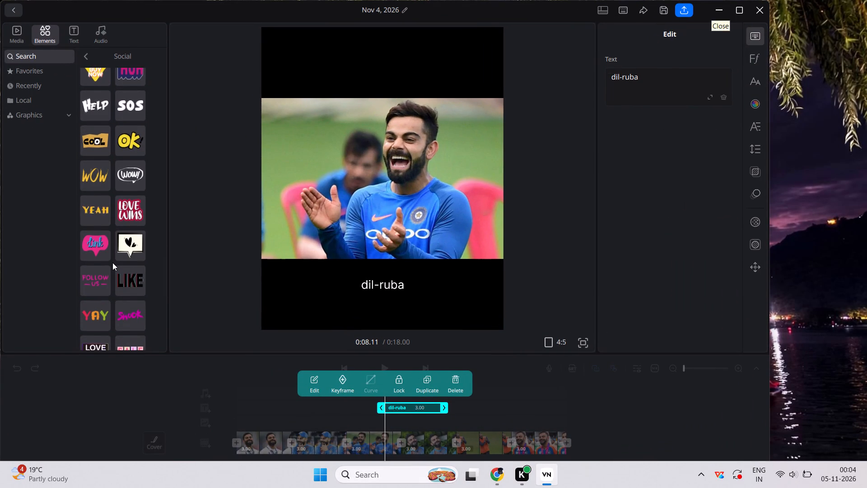
scroll(112, 263, down, 3)
scroll(106, 284, up, 19)
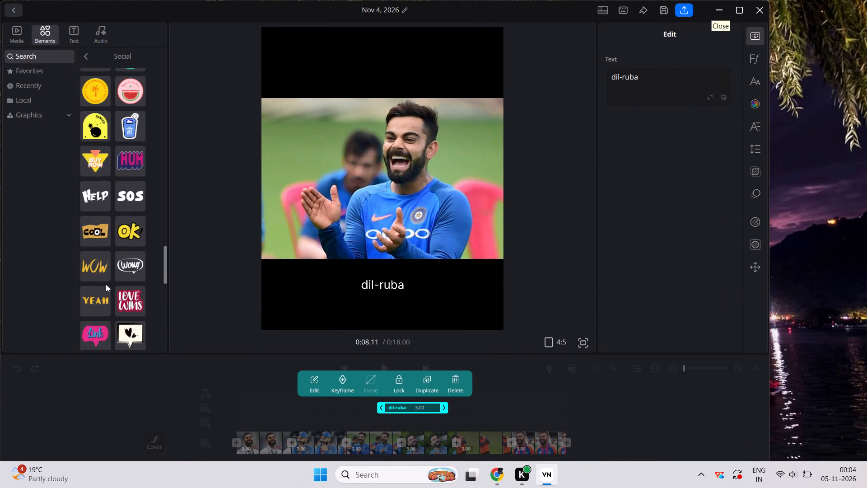
scroll(106, 284, up, 19)
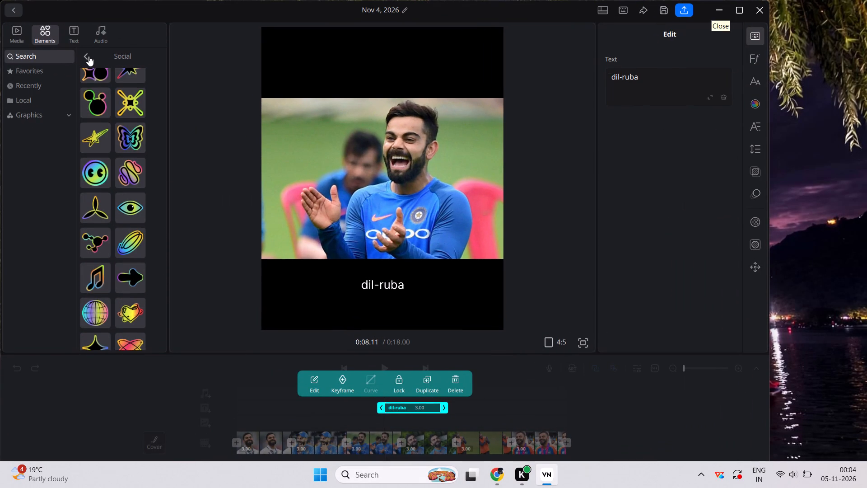
click(89, 56)
Look through the categories of the elements library, from Shapes down to Textures and Paper.
scroll(135, 294, down, 1)
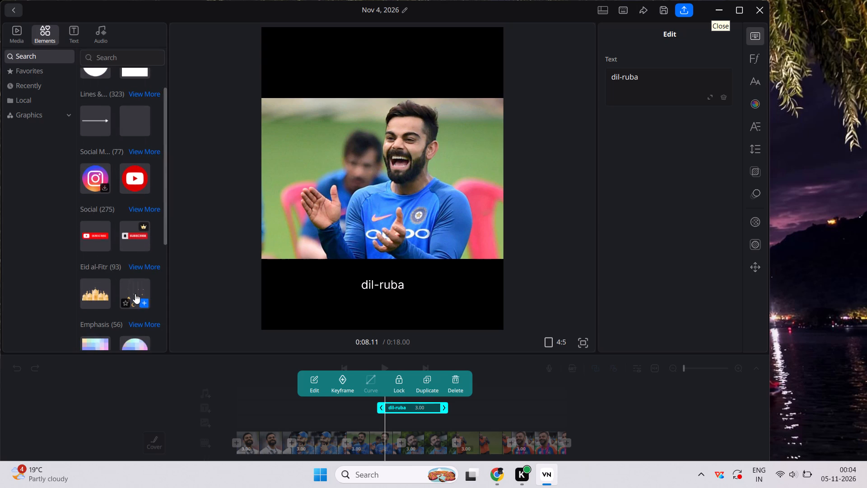
scroll(135, 294, down, 11)
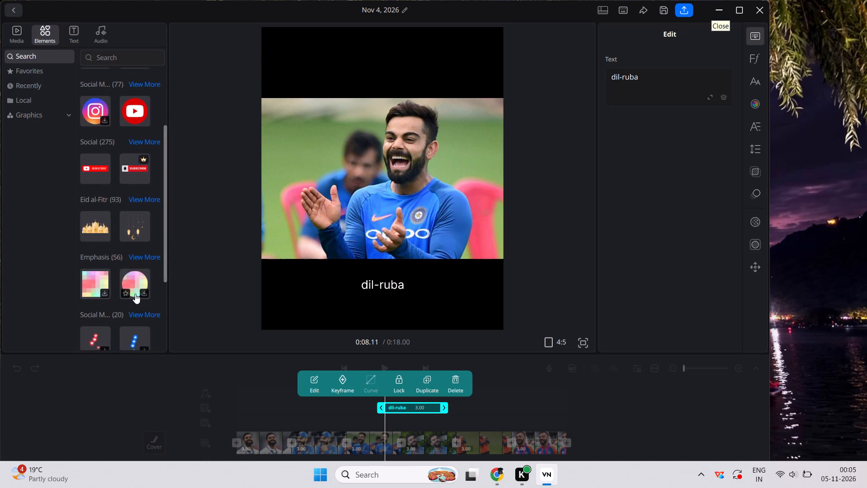
scroll(135, 294, down, 12)
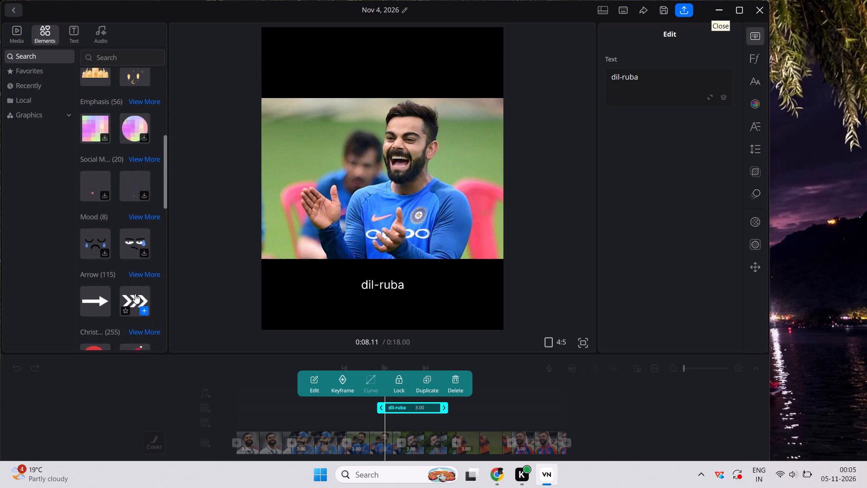
scroll(135, 294, down, 10)
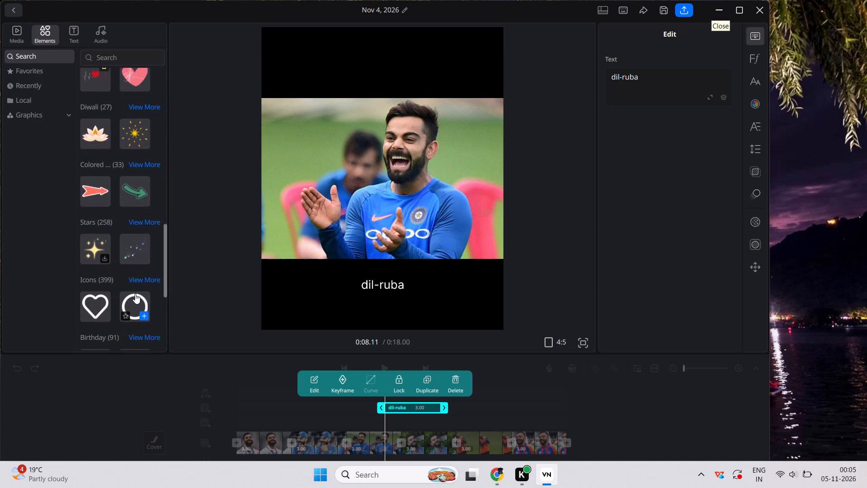
scroll(135, 294, down, 9)
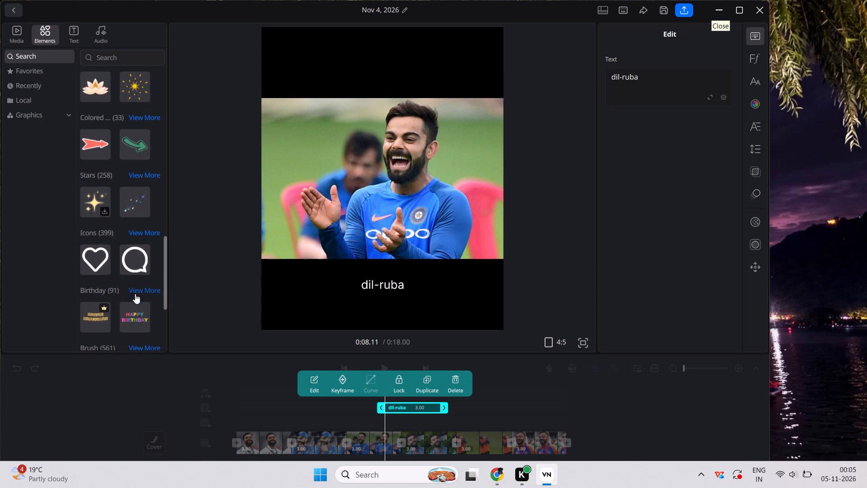
scroll(135, 294, down, 11)
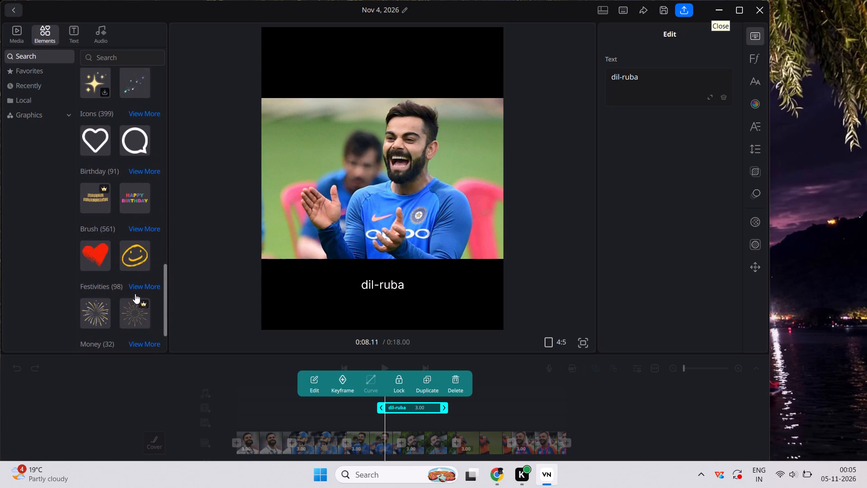
scroll(135, 294, down, 5)
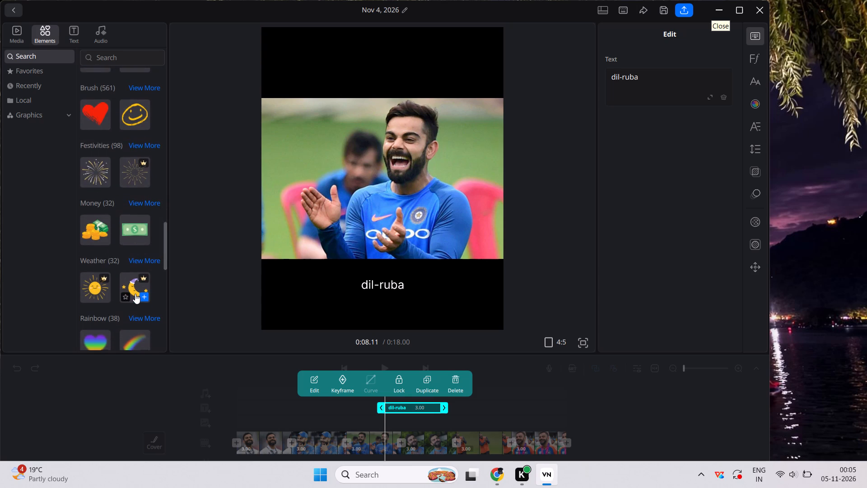
scroll(135, 294, down, 8)
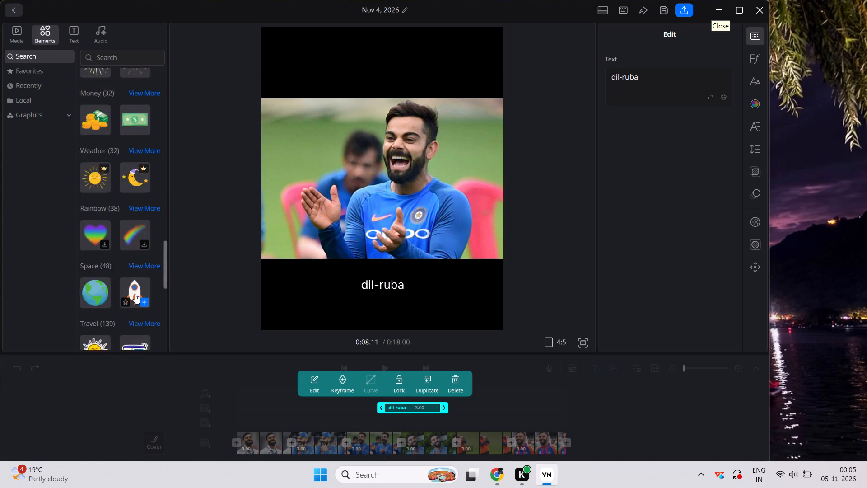
scroll(135, 294, down, 11)
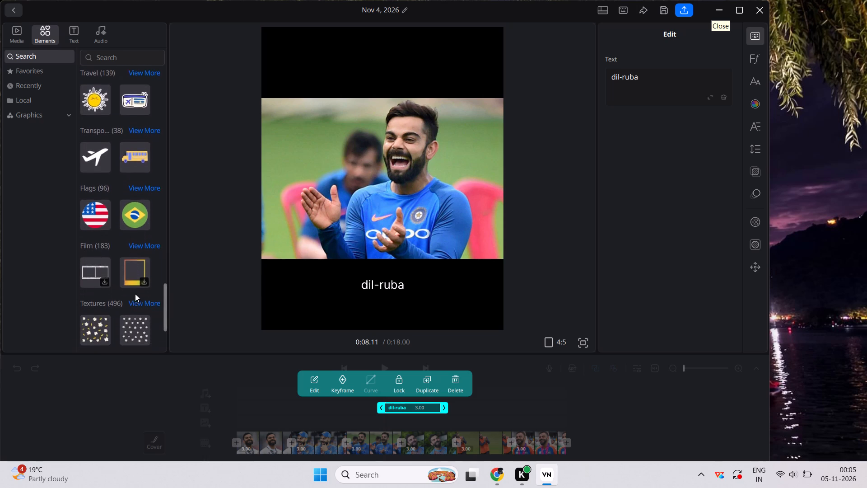
scroll(135, 294, down, 3)
scroll(135, 294, up, 20)
scroll(135, 294, up, 16)
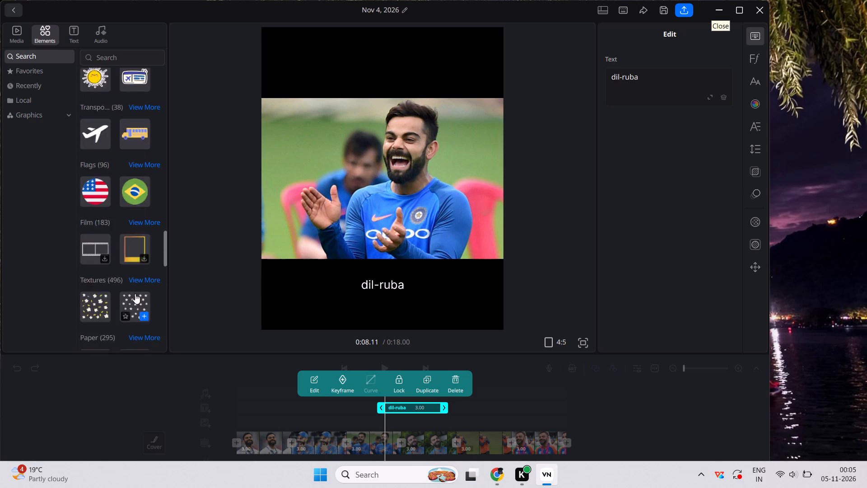
scroll(135, 294, up, 20)
scroll(135, 294, up, 11)
scroll(135, 294, down, 1)
scroll(135, 294, up, 20)
scroll(135, 294, up, 20)
scroll(135, 294, up, 20)
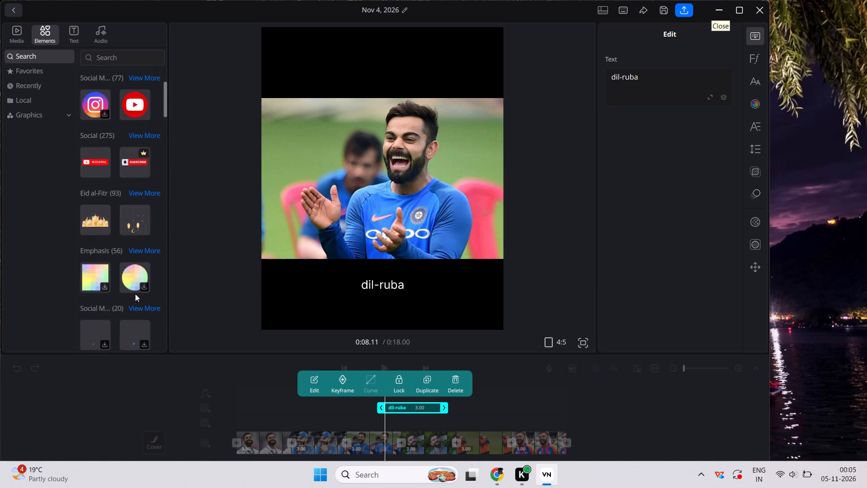
scroll(135, 294, up, 5)
scroll(119, 228, up, 8)
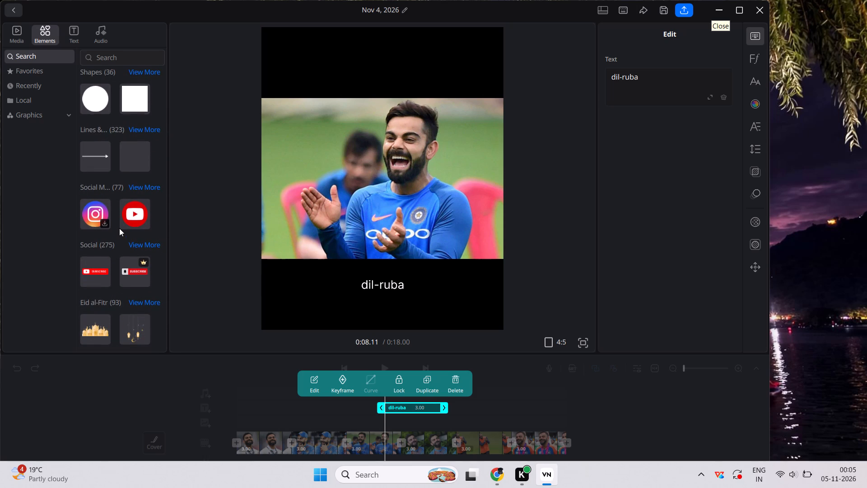
scroll(119, 228, up, 5)
Remove the trailing spaces after "dil-ruba" in the title's text.
click(643, 84)
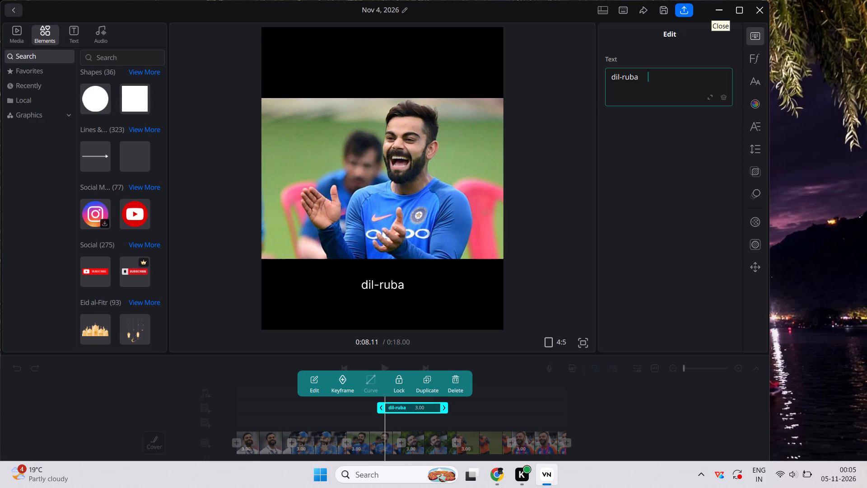
click(643, 84)
key(BackSpace)
key(BackSpace)
key(BackSpace)
key(BackSpace)
key(BackSpace)
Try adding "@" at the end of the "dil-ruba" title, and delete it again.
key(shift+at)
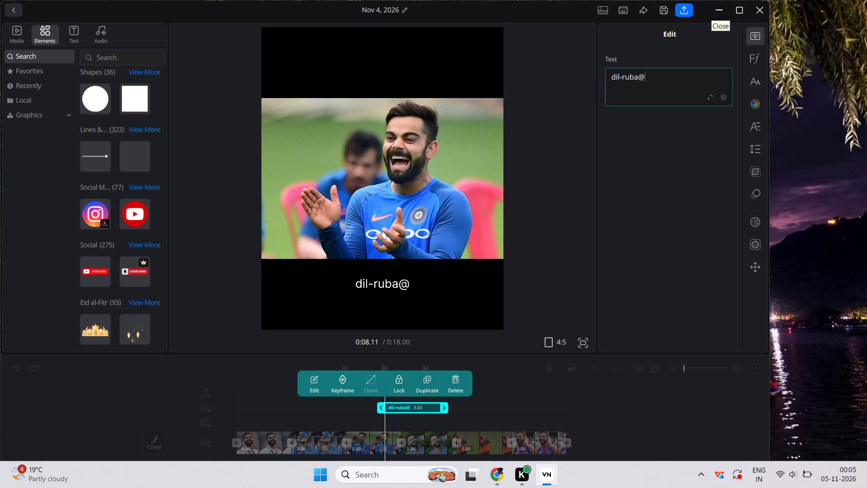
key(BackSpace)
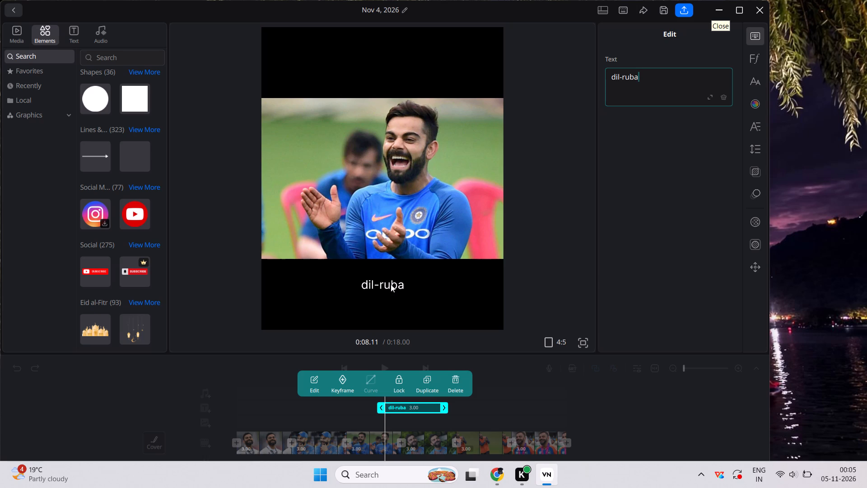
Open the font choices for the "dil-ruba" title.
click(391, 284)
click(403, 407)
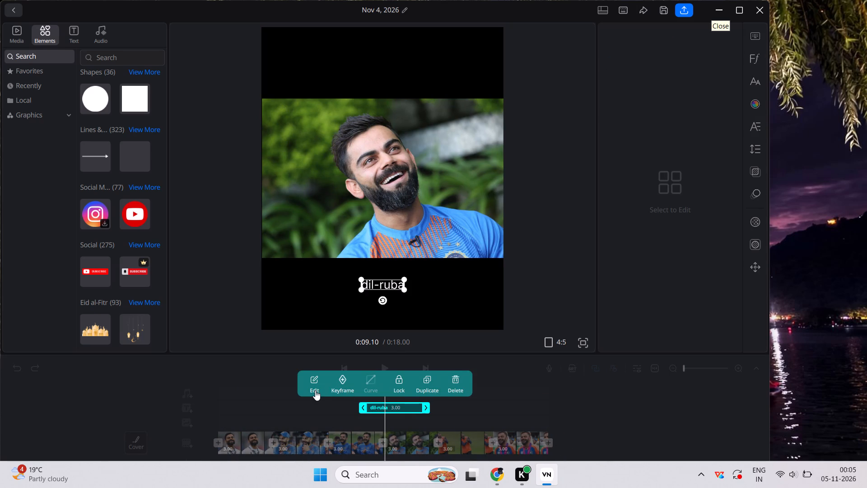
click(320, 380)
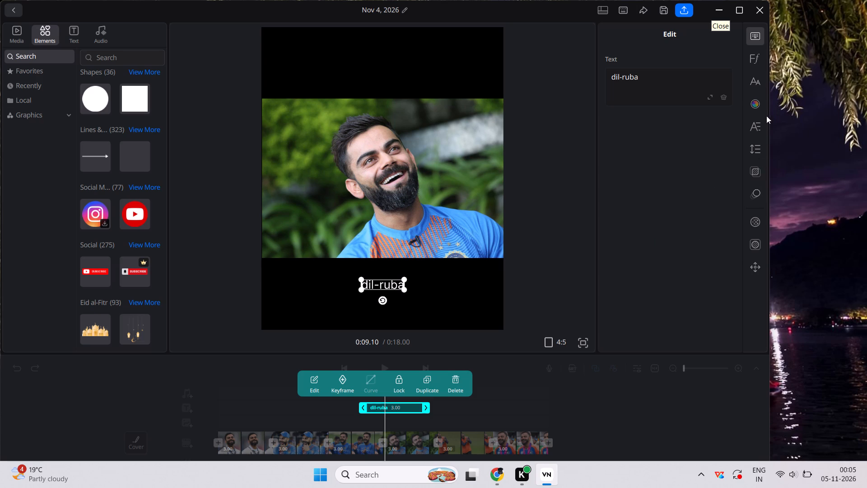
click(754, 60)
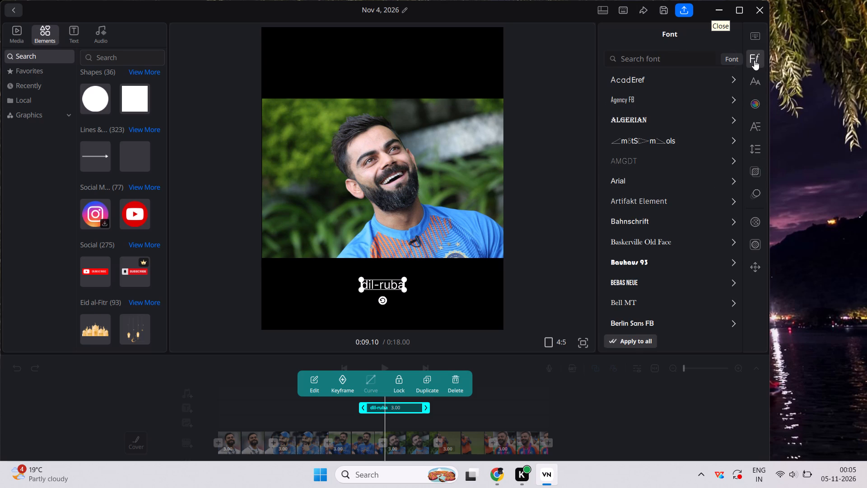
Look through the Timeline and Other lists in the keyboard shortcuts overview, and close it.
click(629, 10)
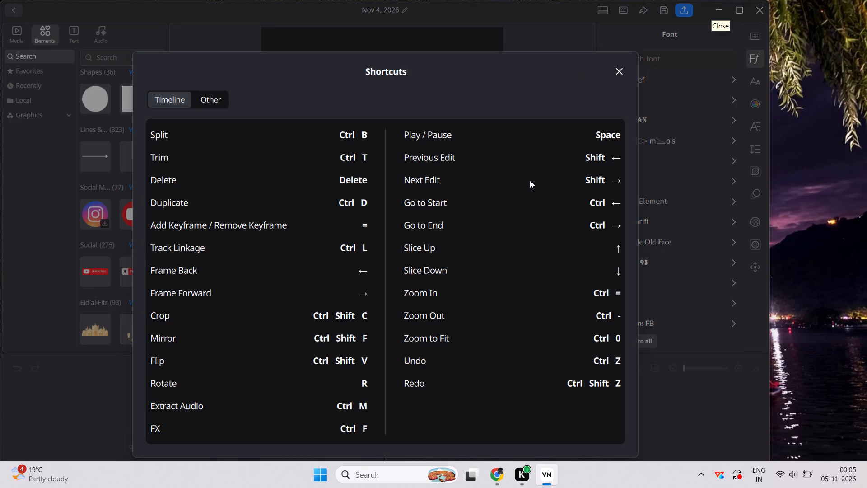
scroll(343, 296, down, 1)
click(208, 98)
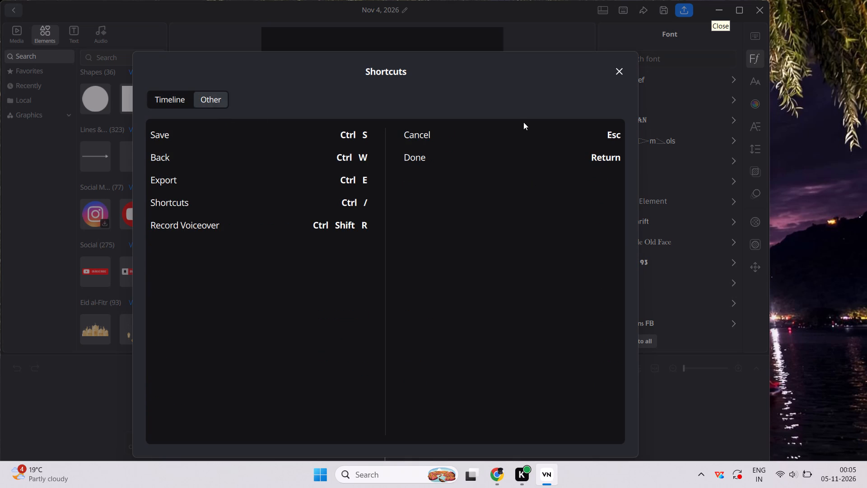
click(616, 69)
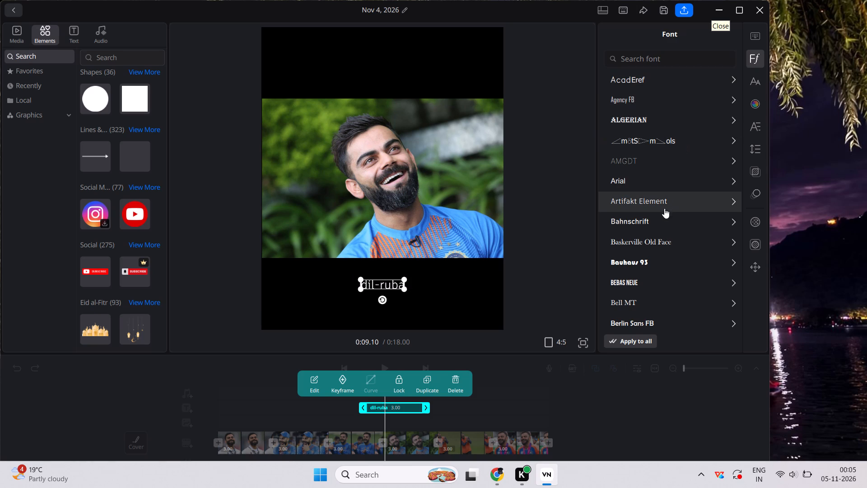
Try Berlin Sans FB on the "dil-ruba" title, settle on Baskerville Old Face, apply the font to all, and finish editing.
click(642, 322)
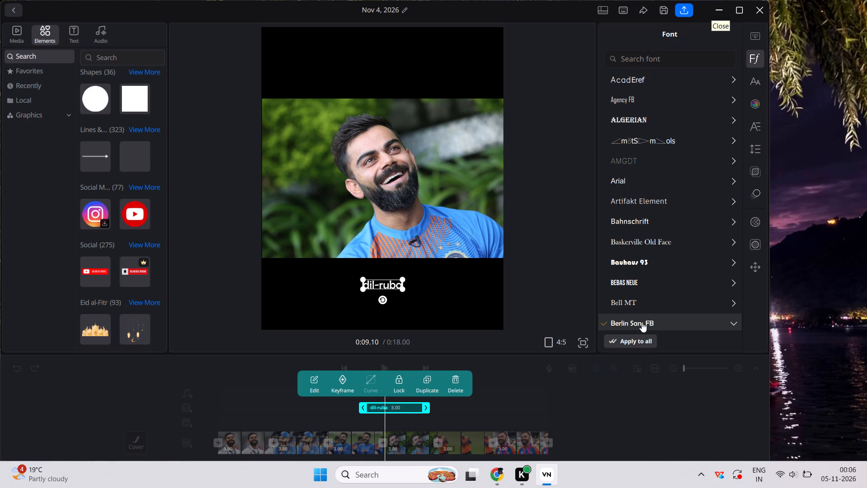
click(649, 249)
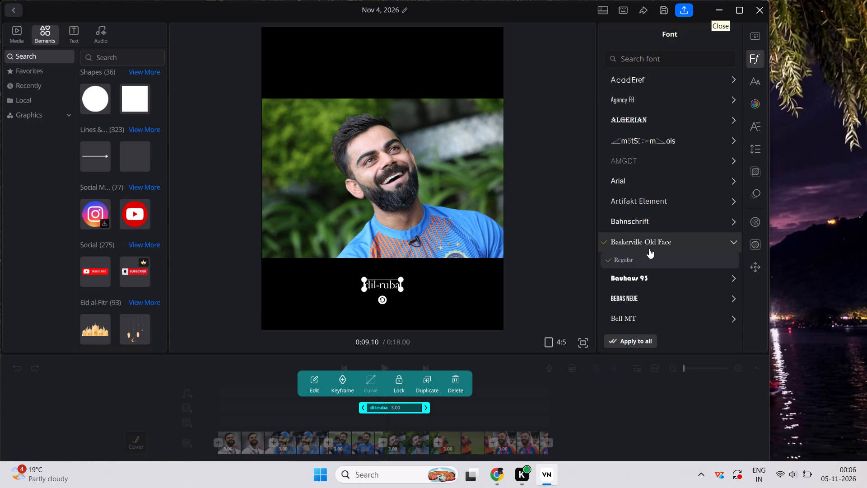
click(652, 244)
click(631, 338)
click(415, 314)
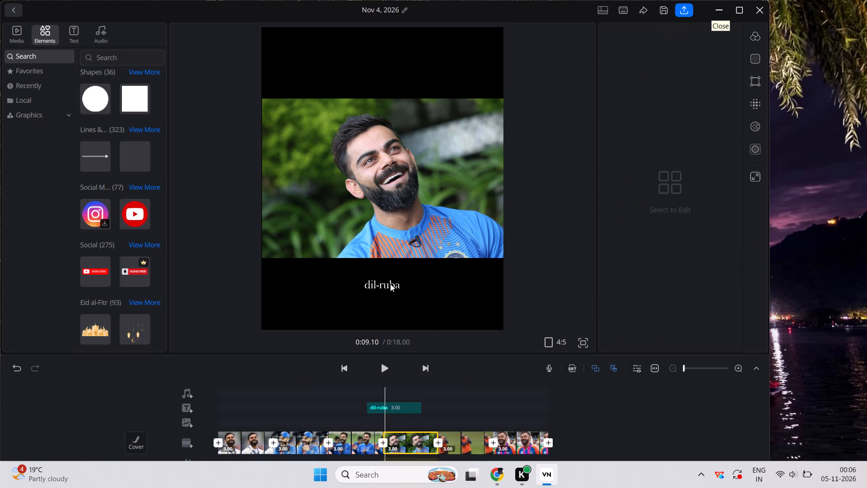
Widen the text box of the "dil-ruba" title in the preview.
click(390, 284)
drag(401, 288, 407, 314)
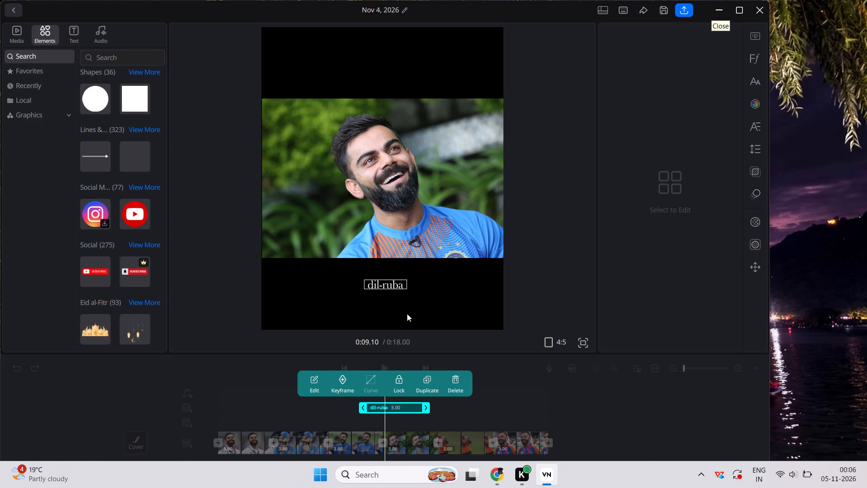
drag(407, 314, 421, 314)
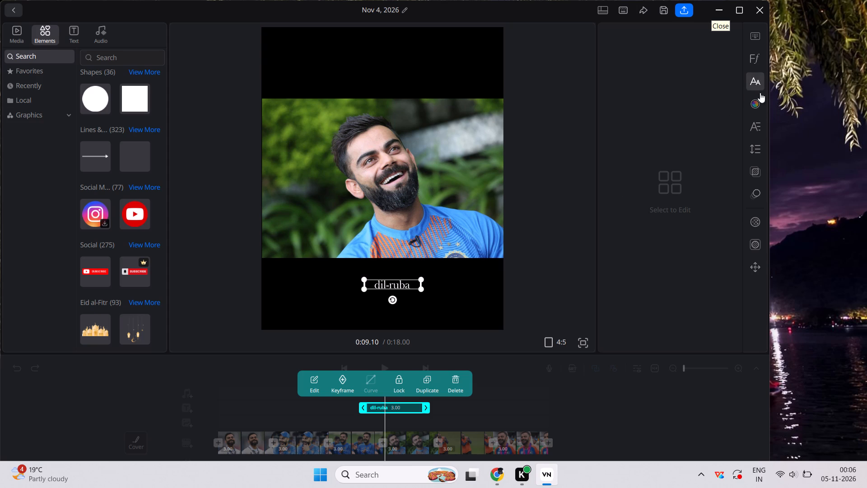
Apply the second "Active ..." caption animation, with yellow enlarging text, to the "dil-ruba" title.
click(746, 202)
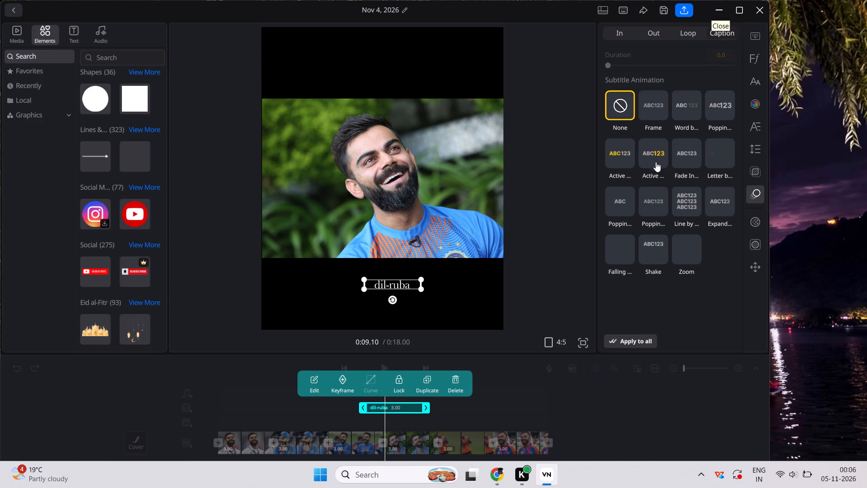
click(652, 160)
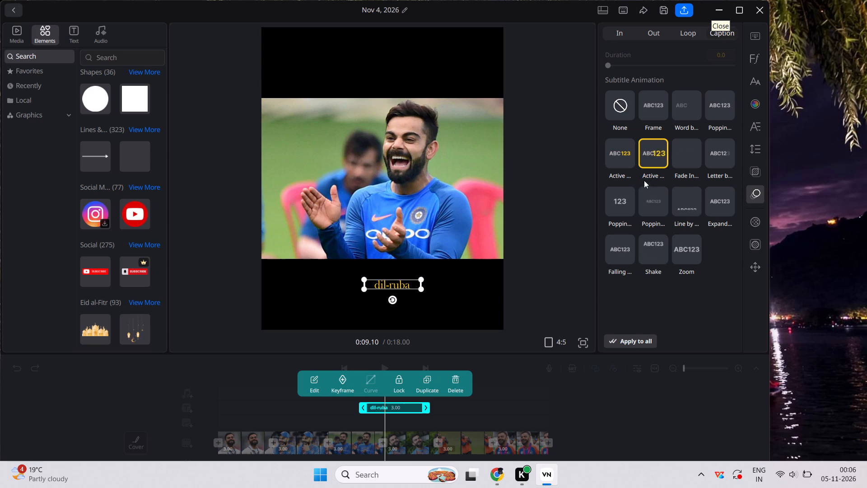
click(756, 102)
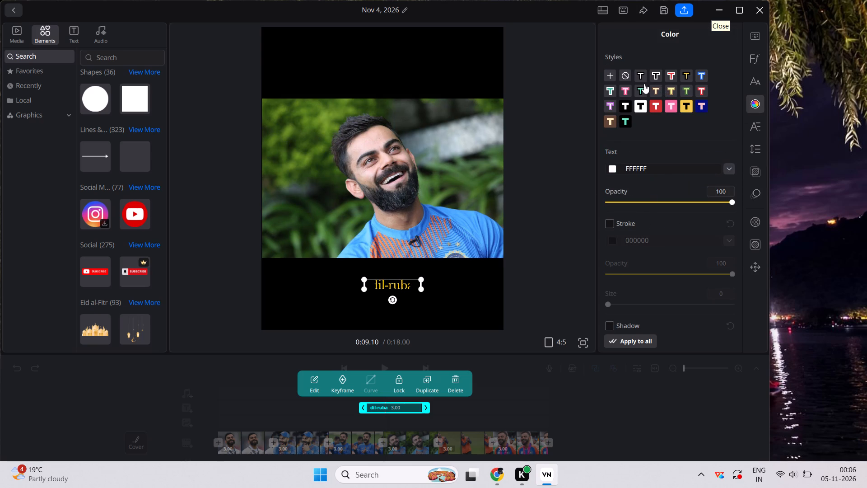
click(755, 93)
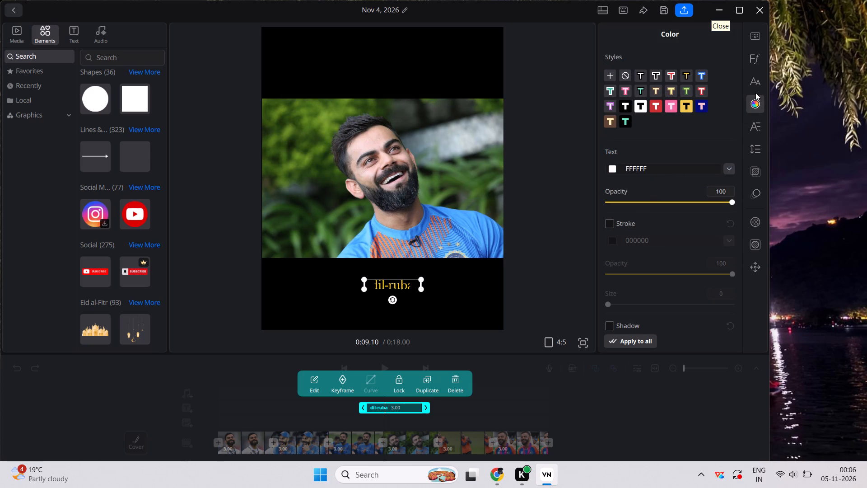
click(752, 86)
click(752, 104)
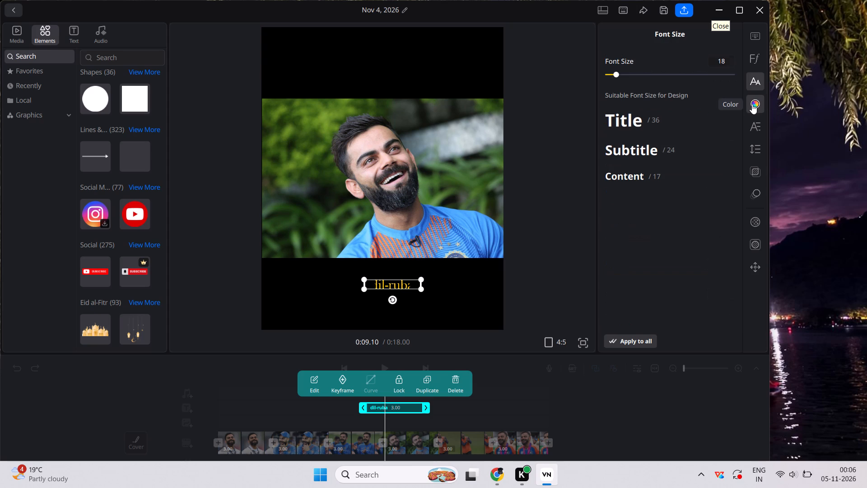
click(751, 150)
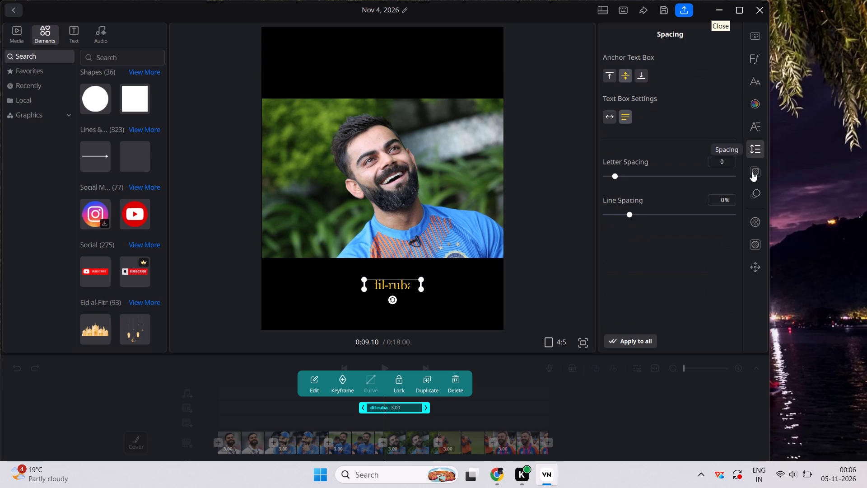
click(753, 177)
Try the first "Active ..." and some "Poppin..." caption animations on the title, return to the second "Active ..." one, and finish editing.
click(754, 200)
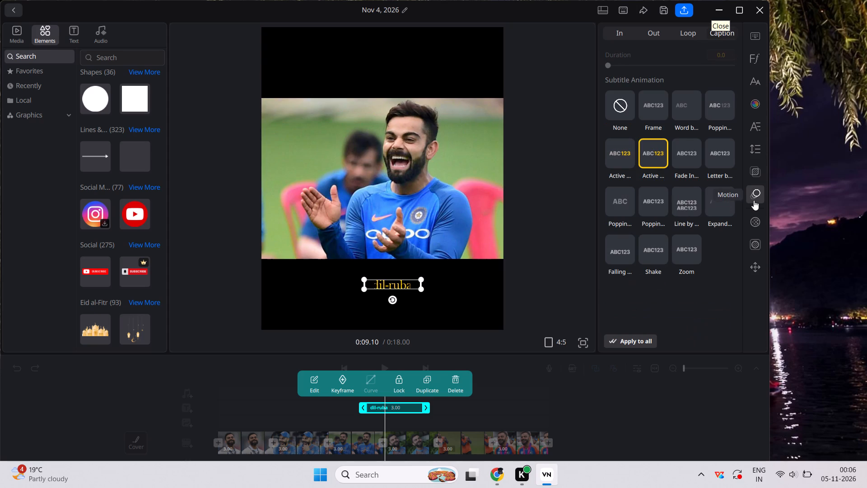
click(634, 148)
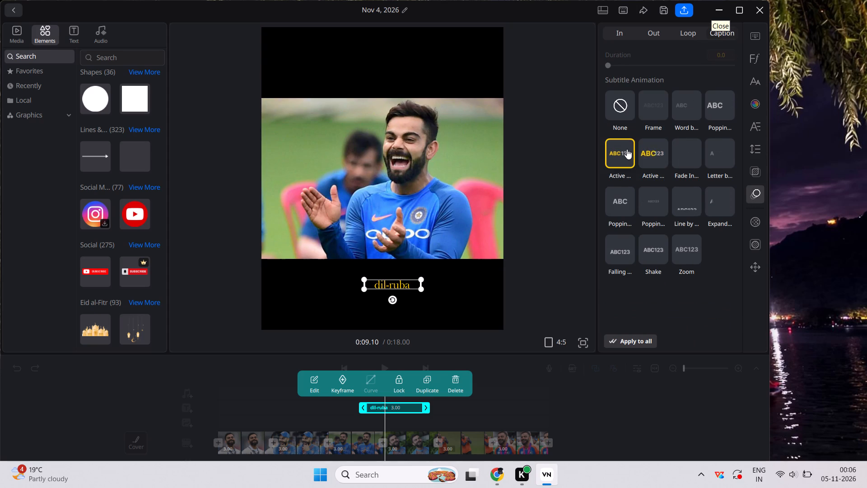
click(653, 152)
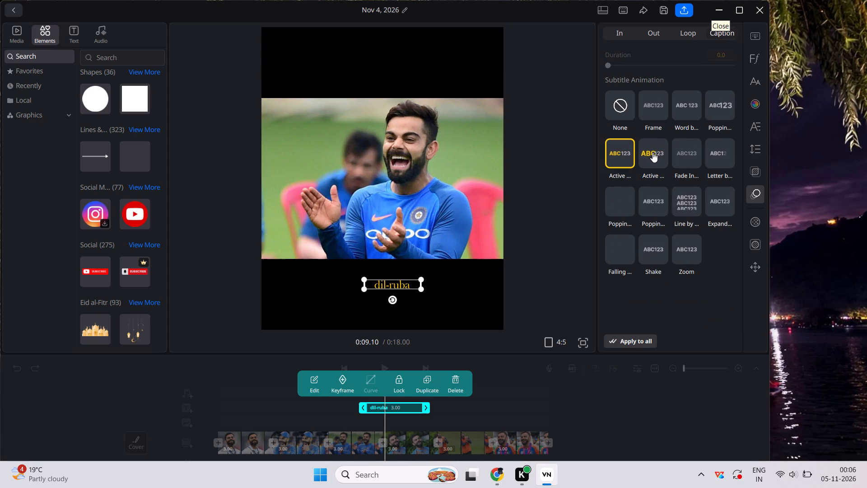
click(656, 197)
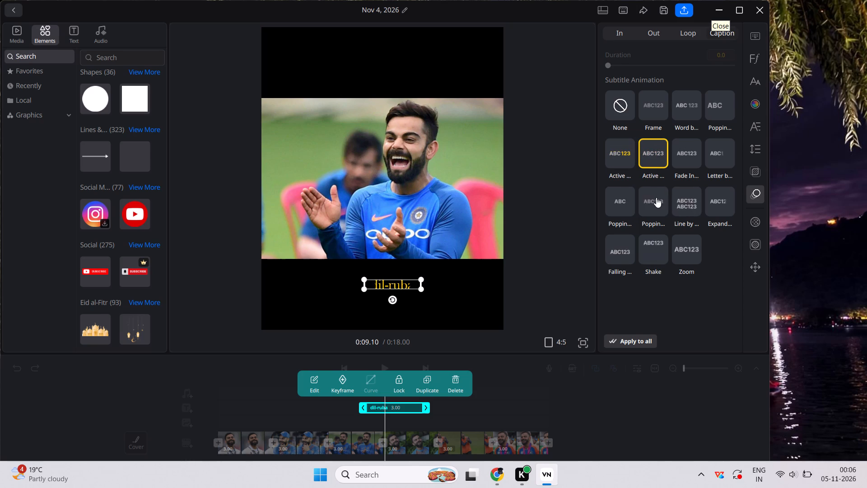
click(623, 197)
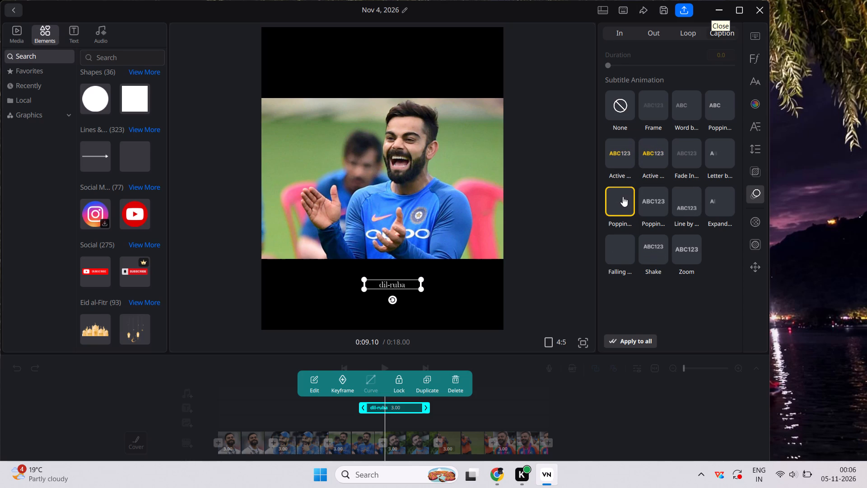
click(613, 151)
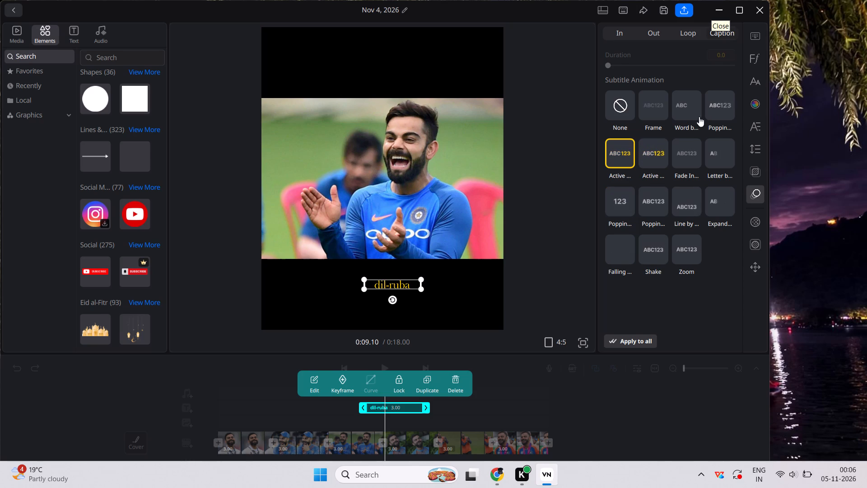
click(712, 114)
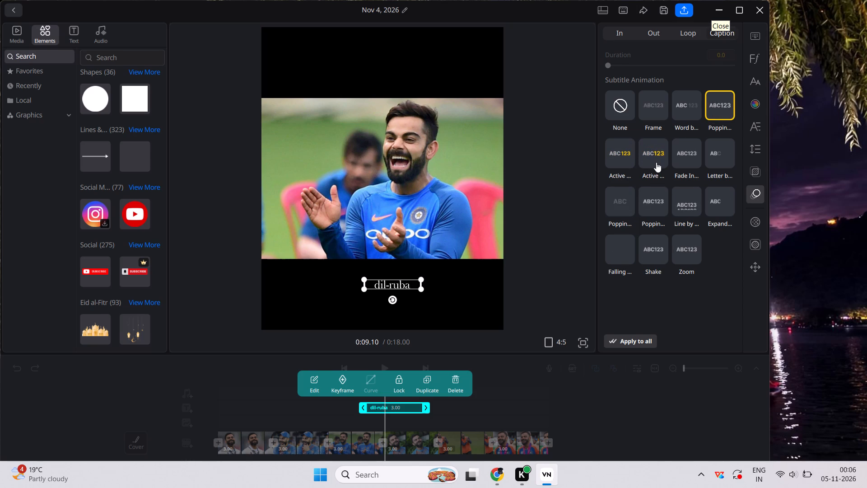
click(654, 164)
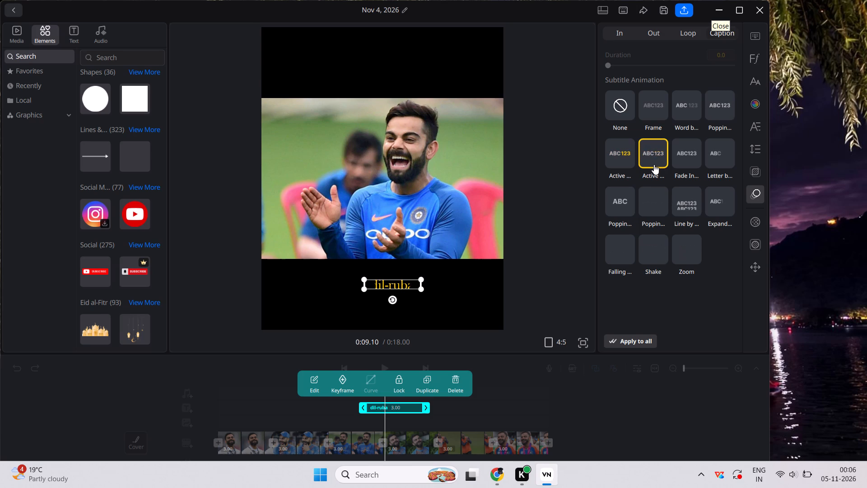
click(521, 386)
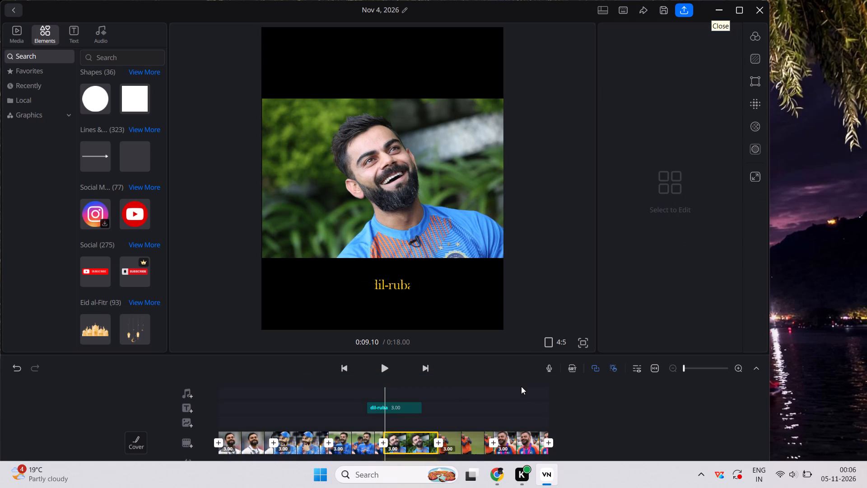
Play back the slideshow section around the "dil-ruba" title to review its caption animation.
key(space)
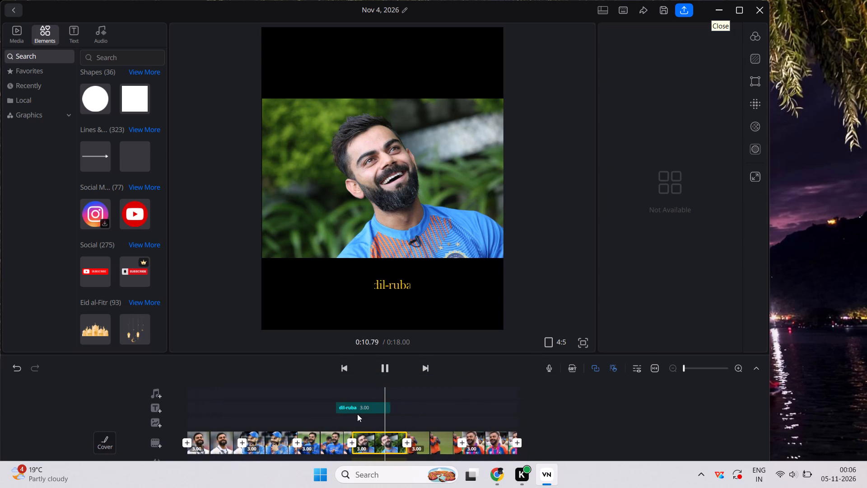
scroll(357, 414, right, 7)
scroll(357, 414, left, 1)
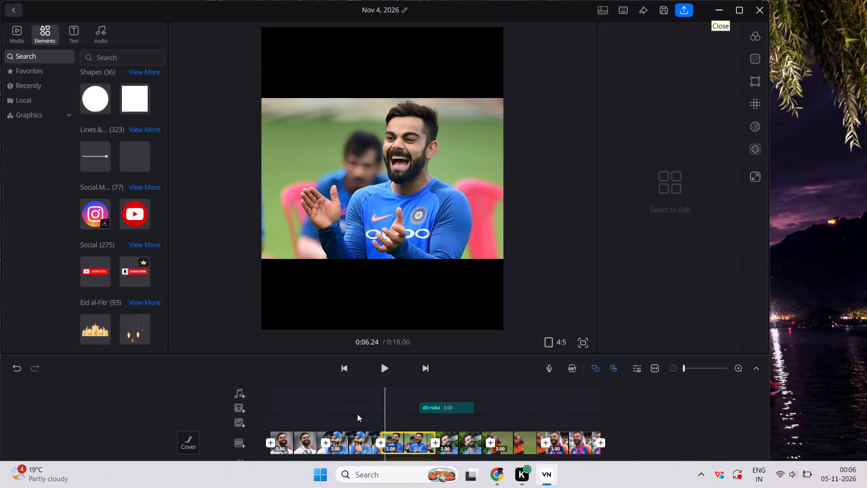
scroll(357, 414, left, 1)
scroll(405, 398, left, 1)
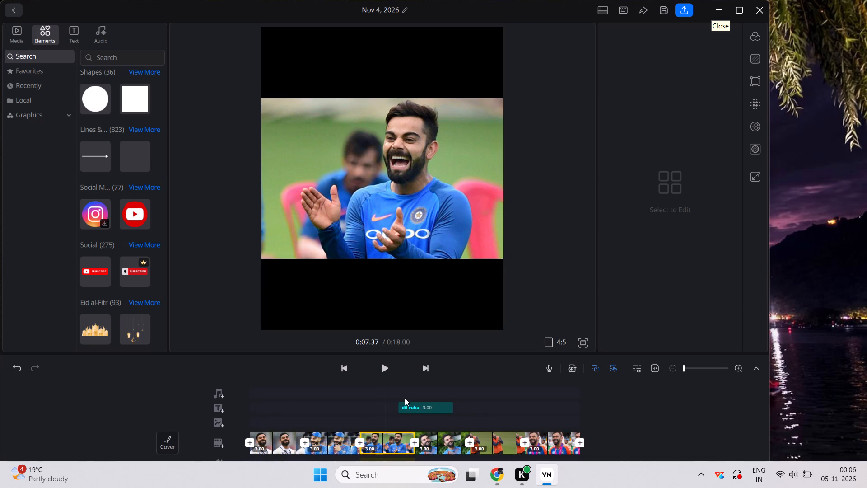
scroll(405, 398, left, 2)
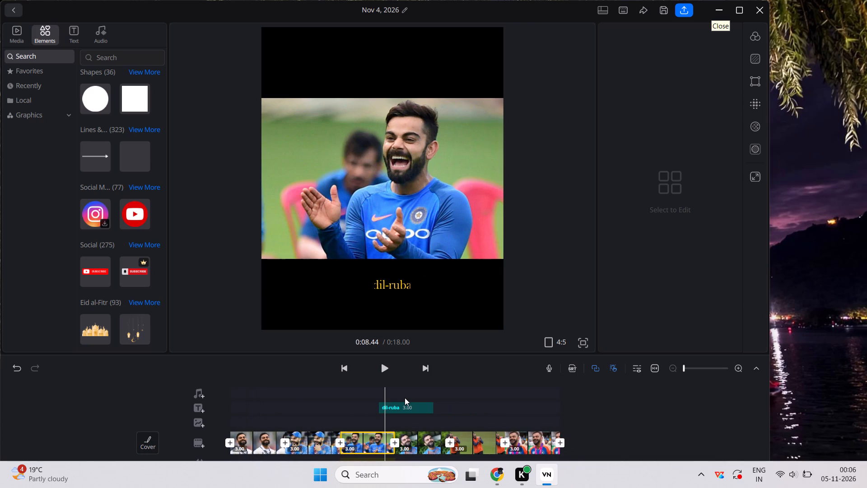
scroll(405, 398, left, 1)
key(space)
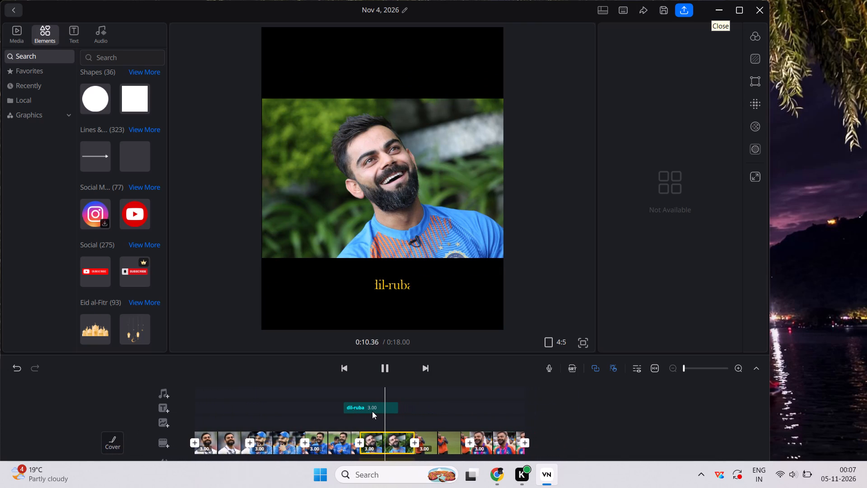
Slightly lower the opacity of the "dil-ruba" title.
click(372, 411)
click(307, 387)
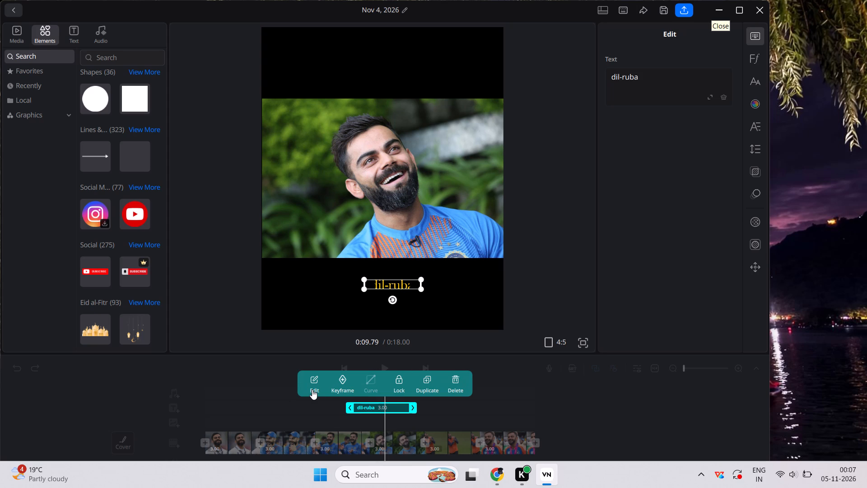
click(312, 389)
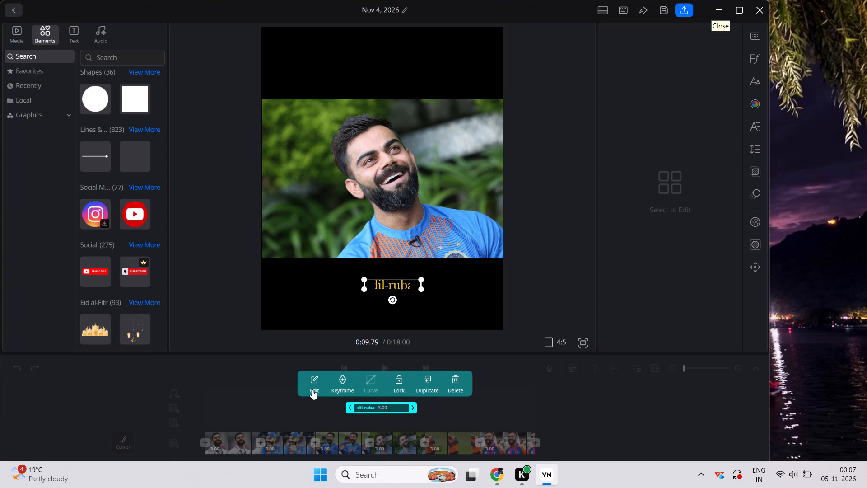
click(311, 382)
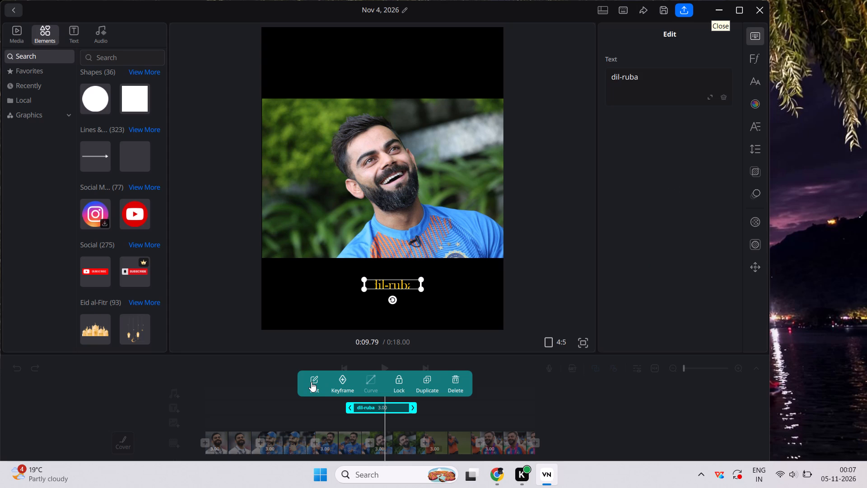
click(760, 230)
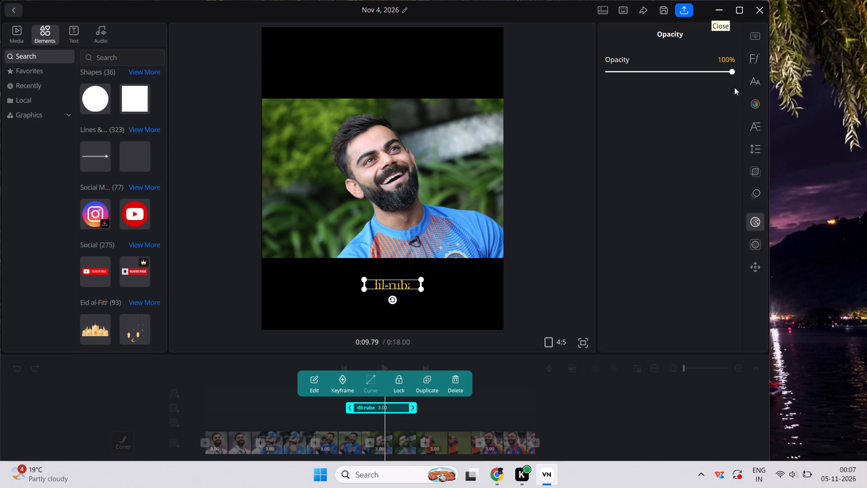
drag(730, 71, 713, 71)
drag(713, 71, 725, 73)
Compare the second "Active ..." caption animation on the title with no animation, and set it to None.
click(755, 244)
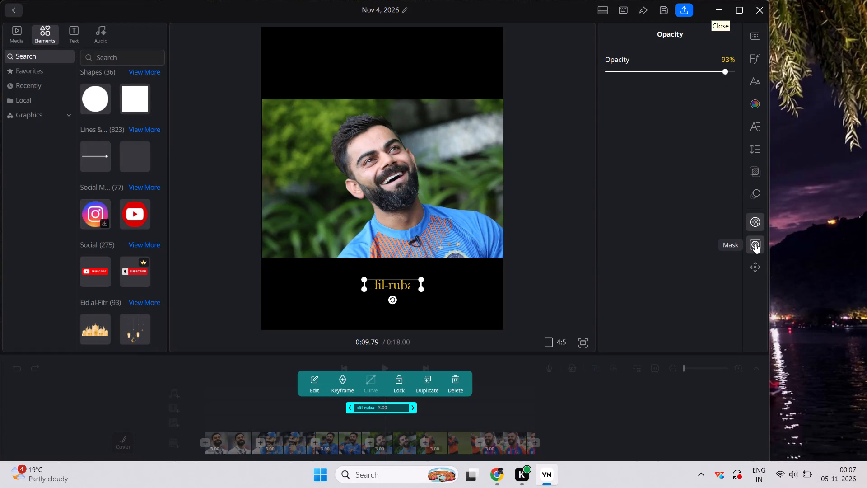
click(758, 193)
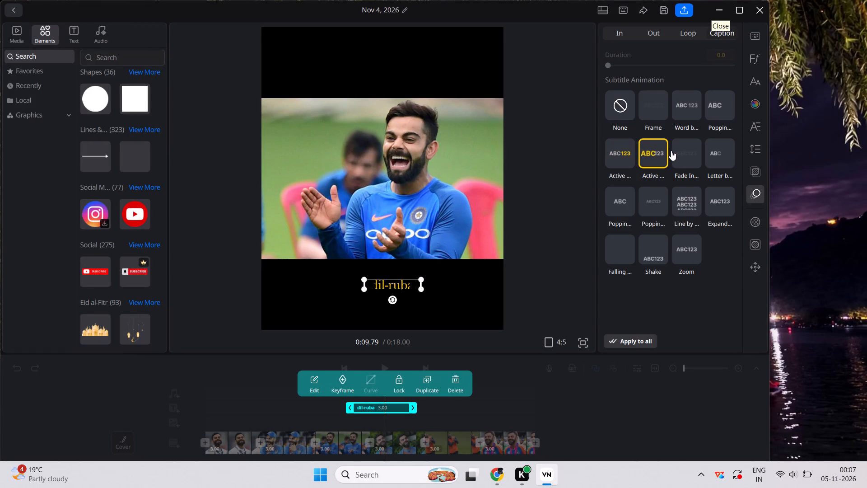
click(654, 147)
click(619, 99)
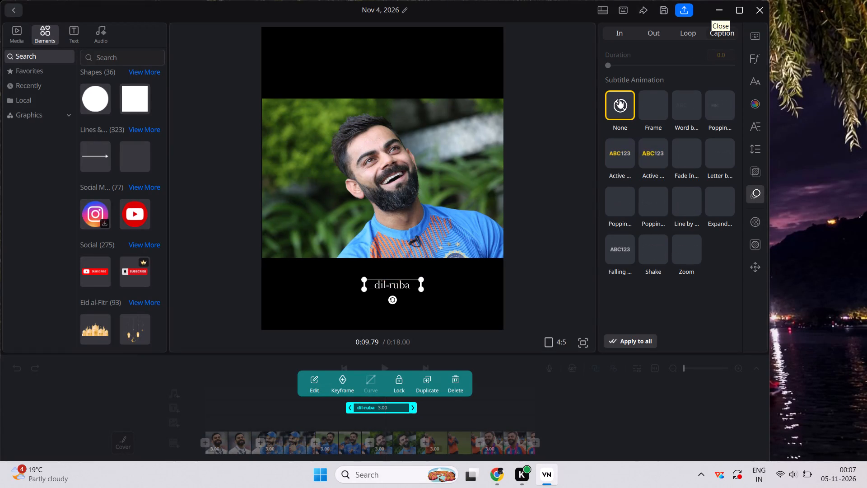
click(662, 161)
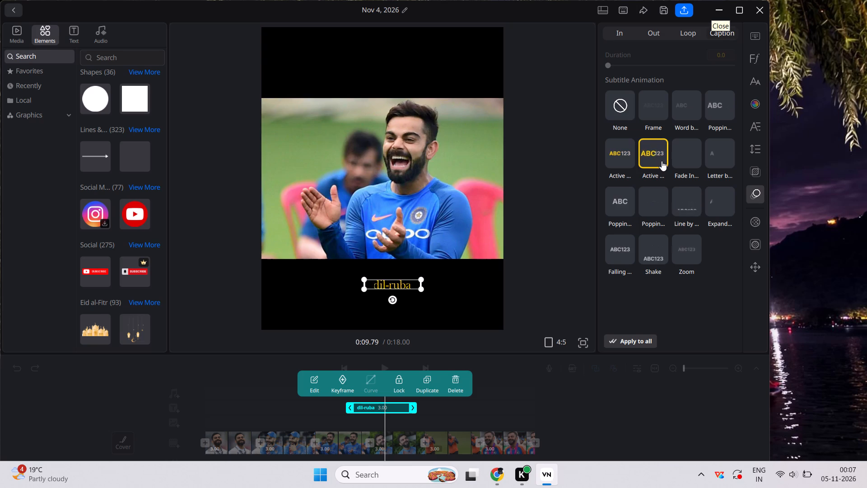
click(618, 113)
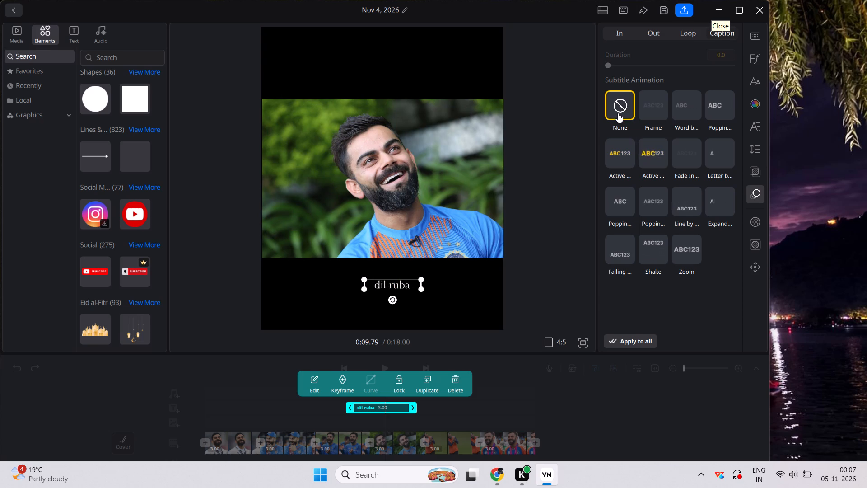
Give the title the yellow F2C94C text style with a 000000 stroke, and set the stroke size to 13.
click(755, 111)
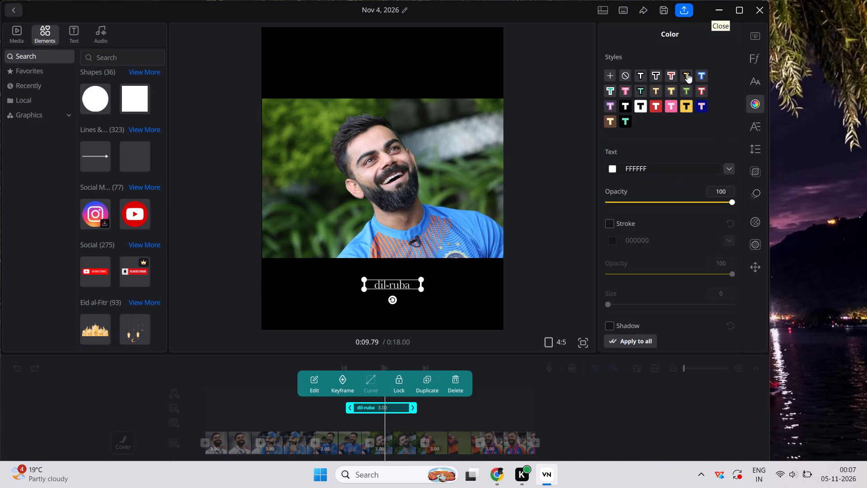
click(687, 73)
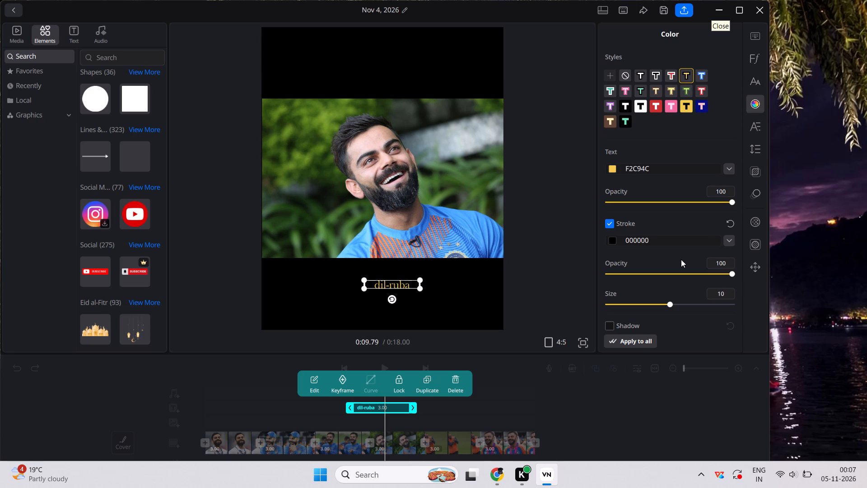
drag(668, 304, 691, 309)
drag(691, 309, 687, 305)
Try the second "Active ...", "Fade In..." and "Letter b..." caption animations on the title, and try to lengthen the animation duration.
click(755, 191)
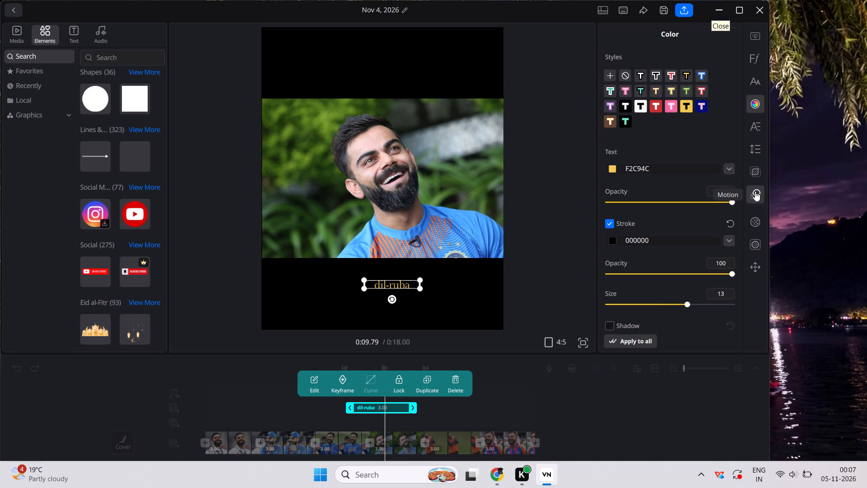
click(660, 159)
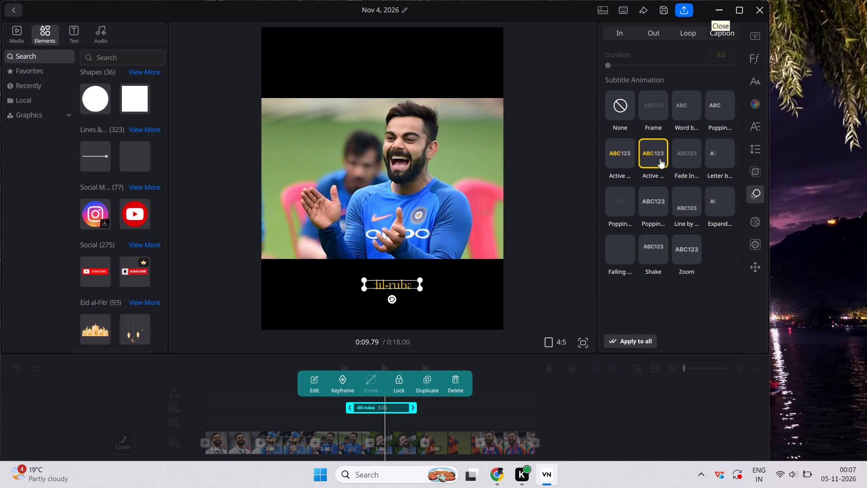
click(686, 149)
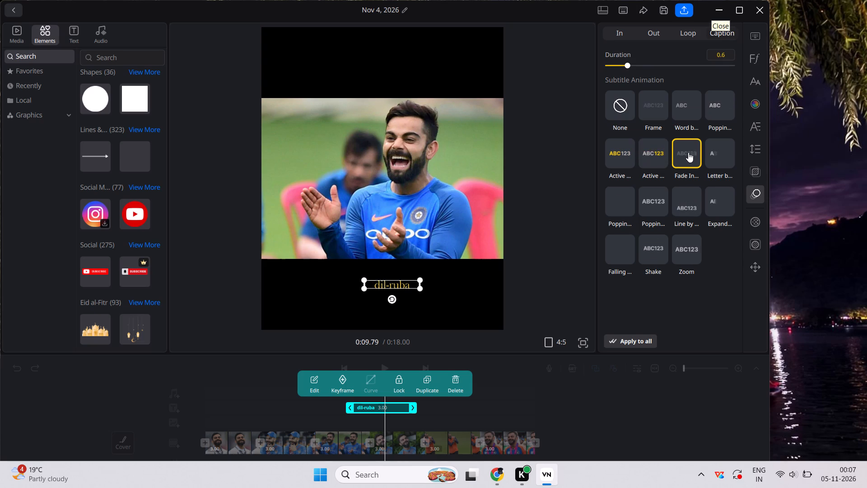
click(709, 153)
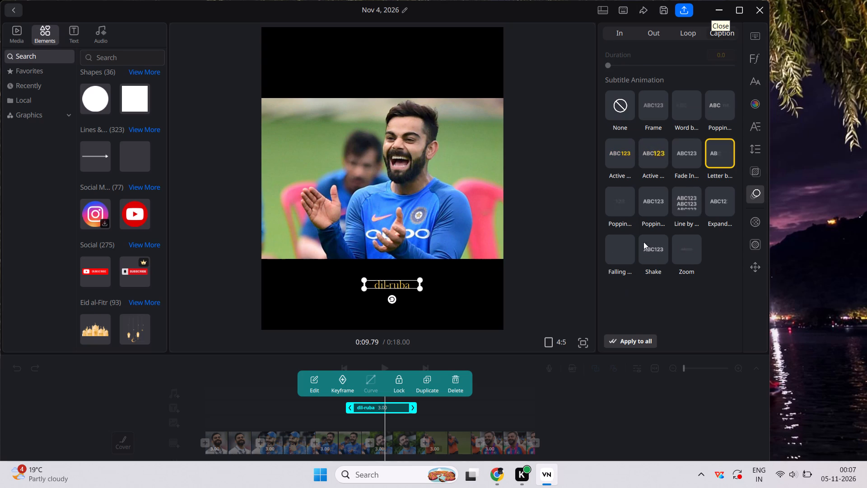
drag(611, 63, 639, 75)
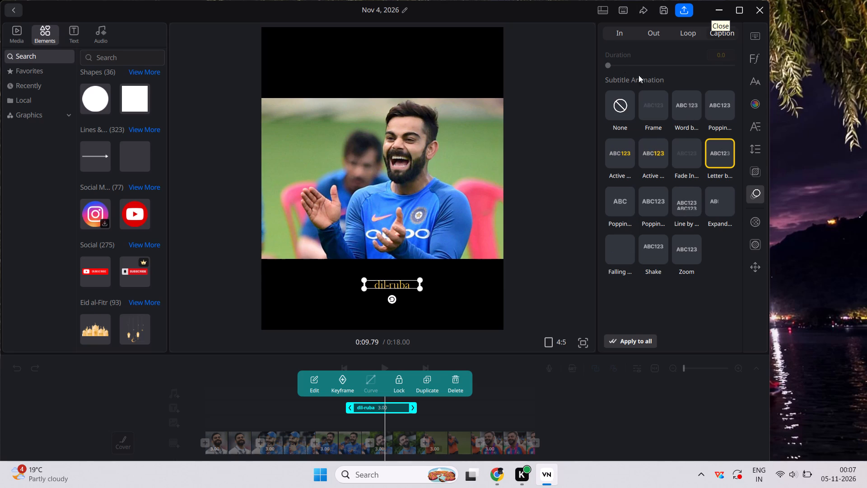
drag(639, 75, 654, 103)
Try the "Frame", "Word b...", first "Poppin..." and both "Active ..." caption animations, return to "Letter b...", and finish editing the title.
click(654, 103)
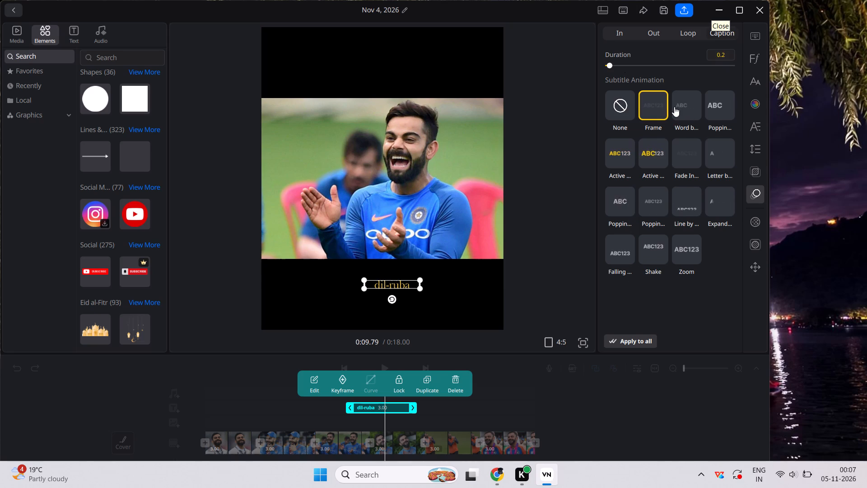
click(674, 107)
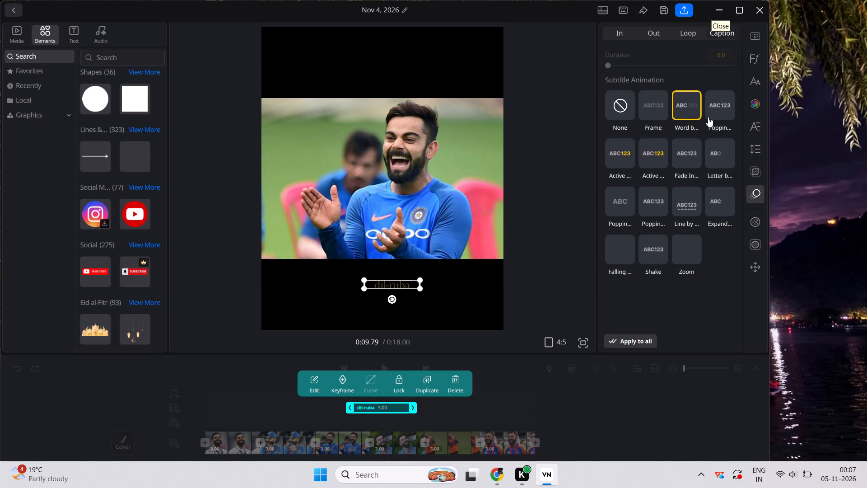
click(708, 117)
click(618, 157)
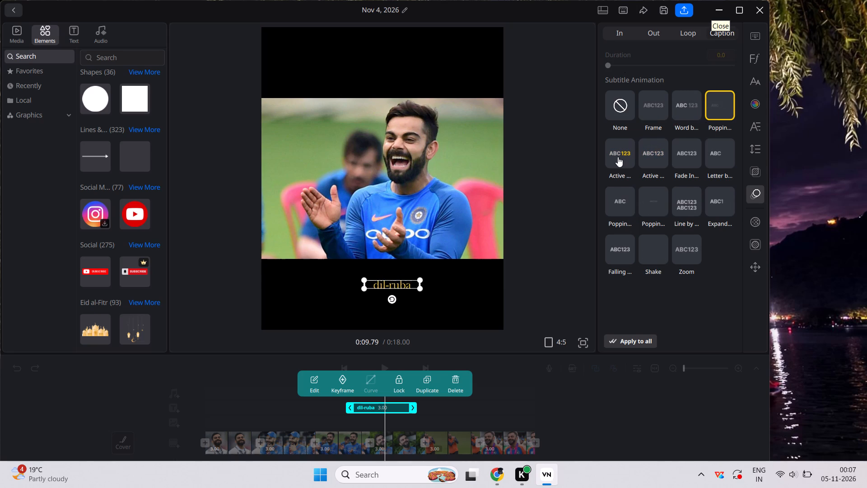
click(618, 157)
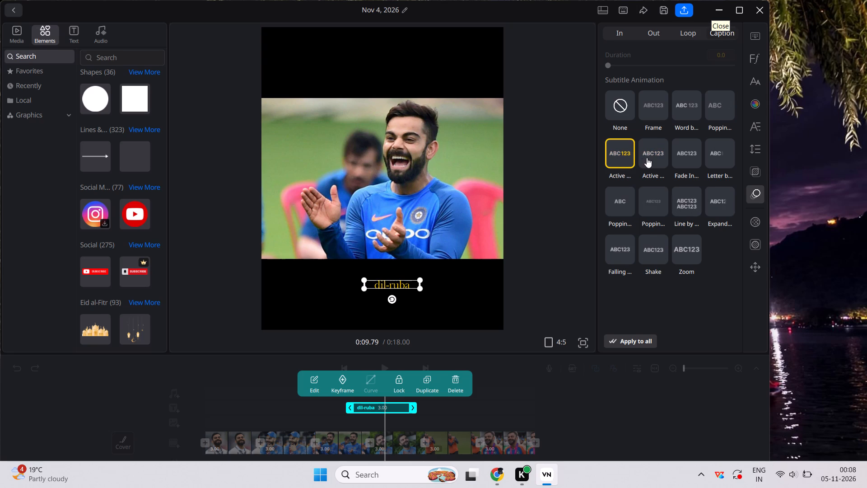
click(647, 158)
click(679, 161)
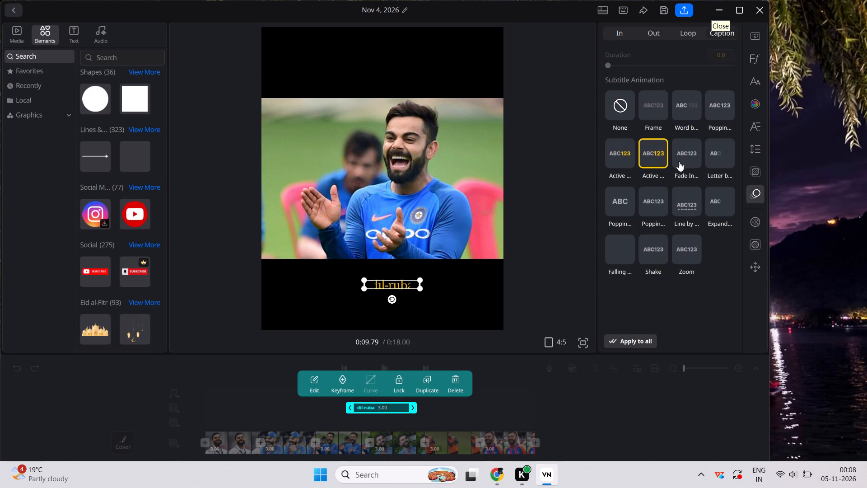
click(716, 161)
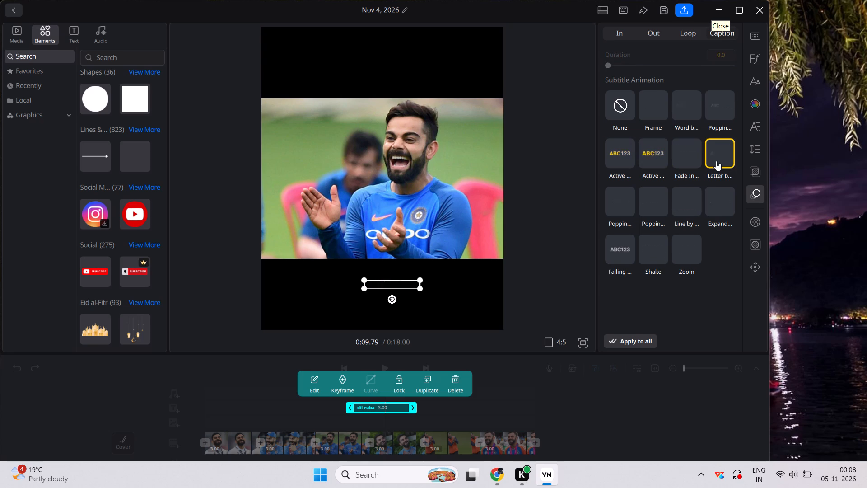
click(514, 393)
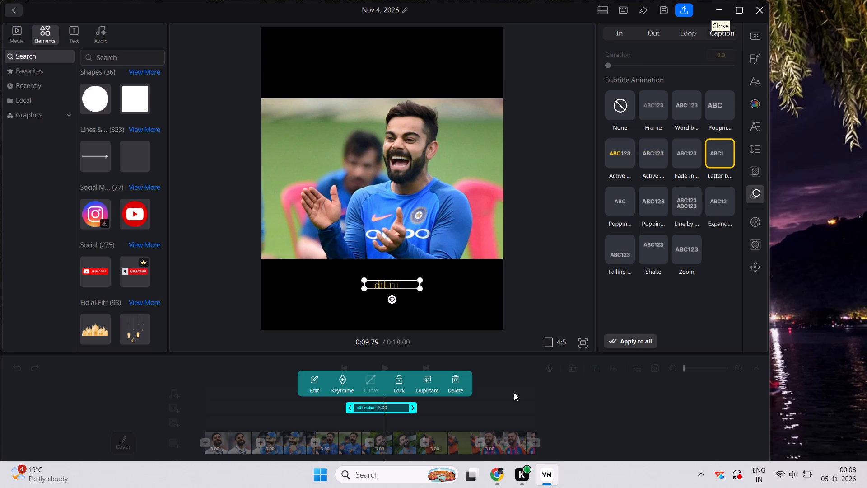
Play back the slideshow section around the "dil-ruba" title to review its letter-by-letter animation.
scroll(514, 393, right, 2)
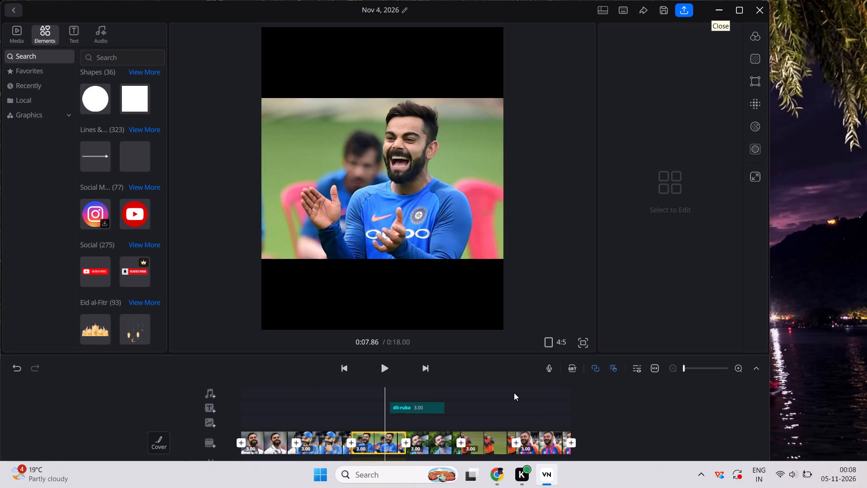
key(space)
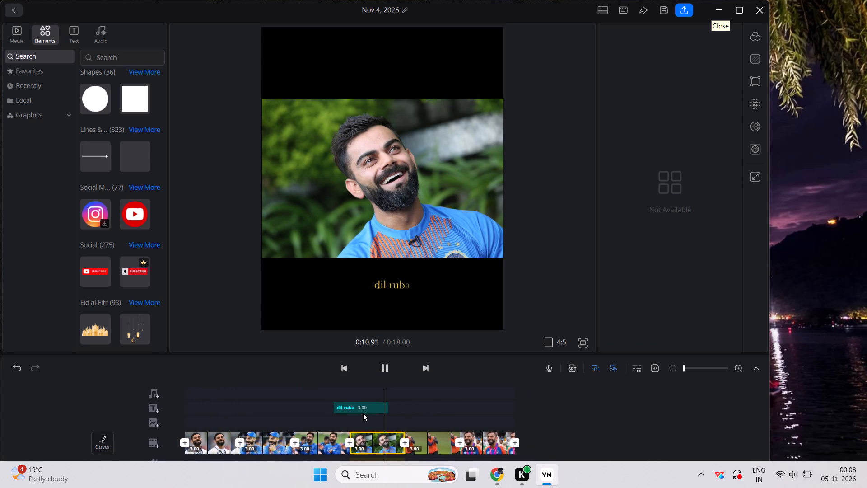
Select the "dil-ruba" title in the timeline and maximize the editor window.
click(363, 413)
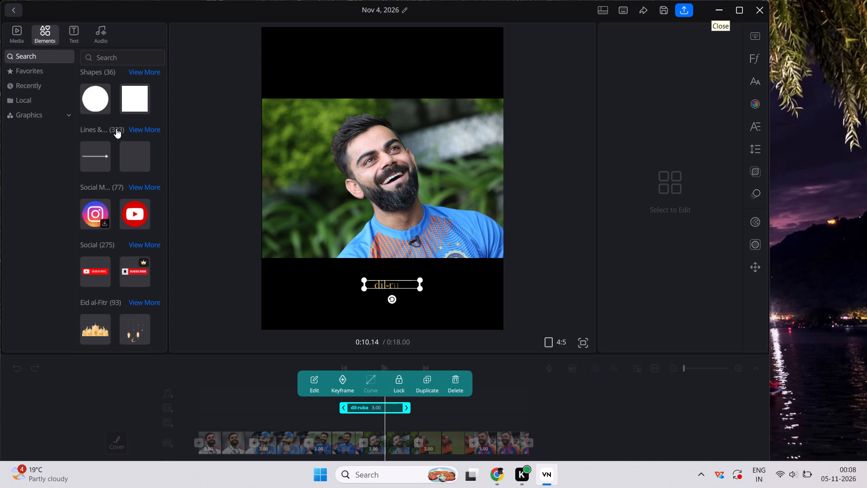
click(38, 78)
click(23, 89)
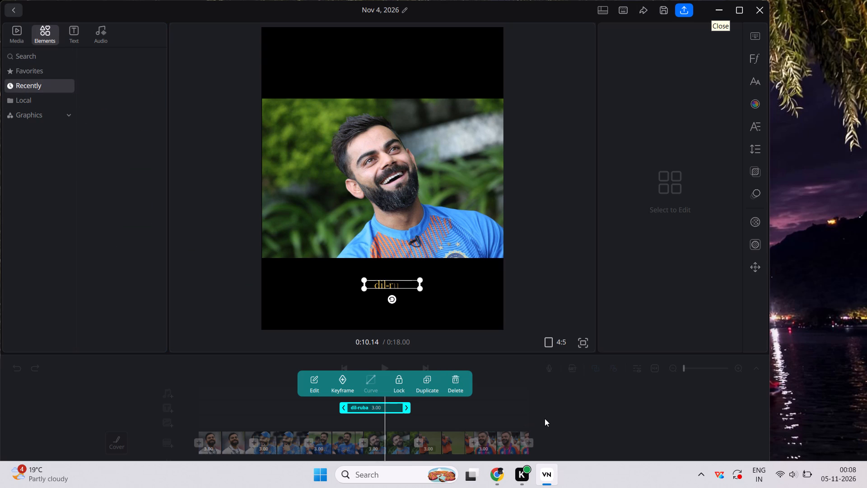
click(740, 13)
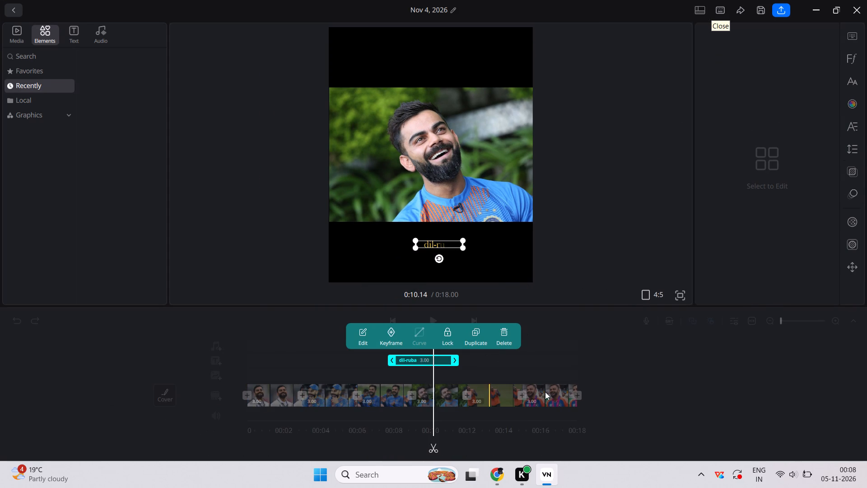
scroll(545, 392, down, 1)
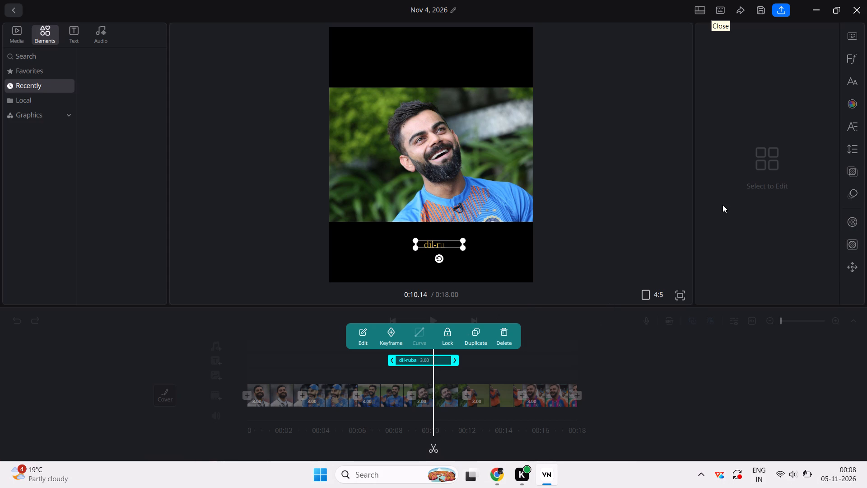
Try the "Shake", "Zoom", "Expand..." and third "Poppin..." caption animations on the "dil-ruba" title, and settle on the second "Active ..." animation.
click(845, 194)
click(748, 158)
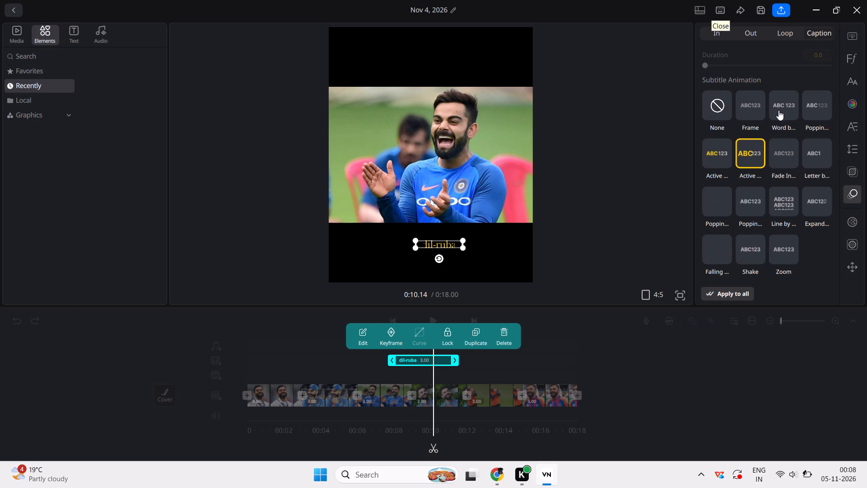
click(750, 250)
click(775, 258)
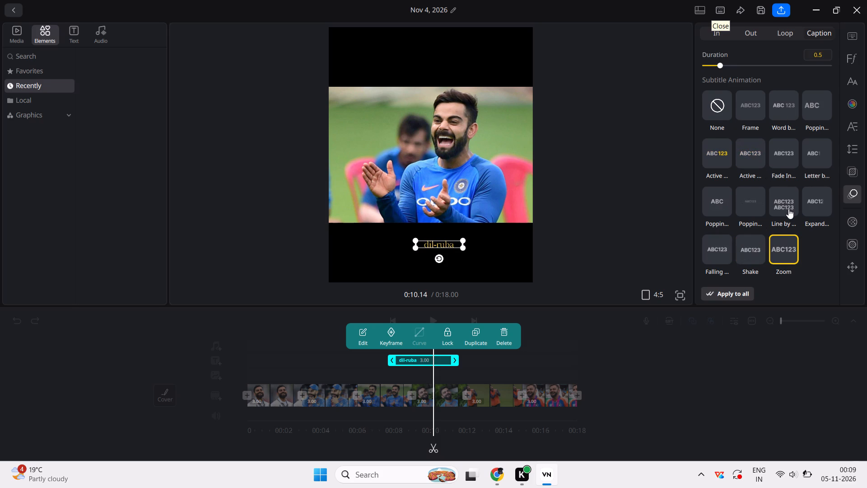
click(816, 199)
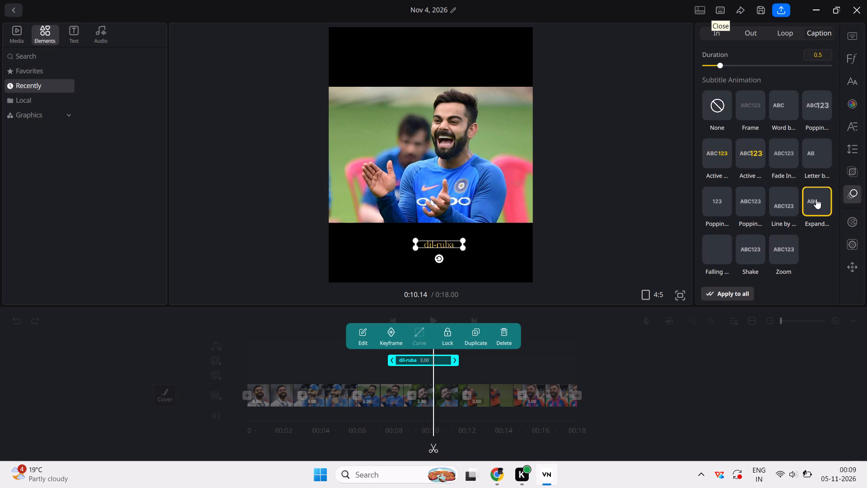
click(748, 199)
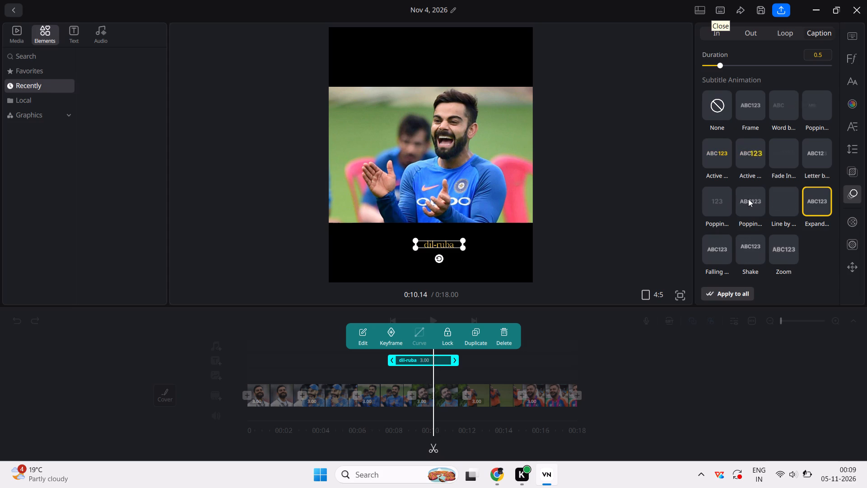
click(750, 159)
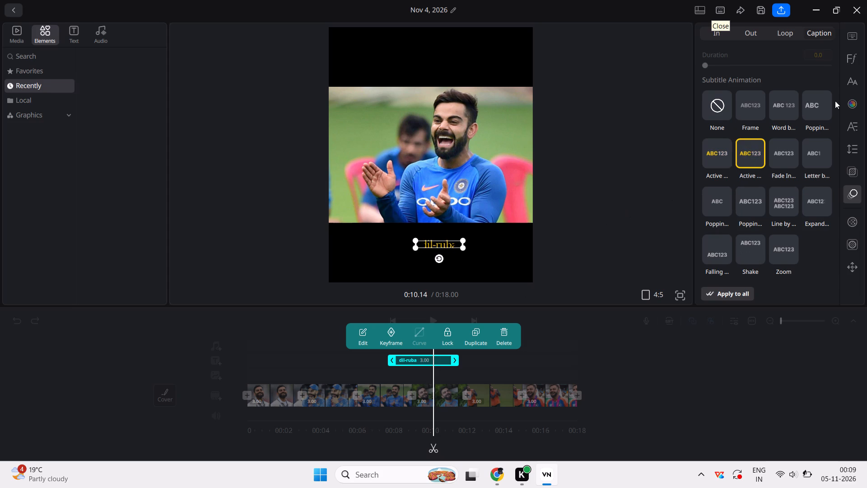
Clear the "dil-ruba" title's preset colour style and set its text colour to white, FFFFFF.
click(850, 103)
click(723, 75)
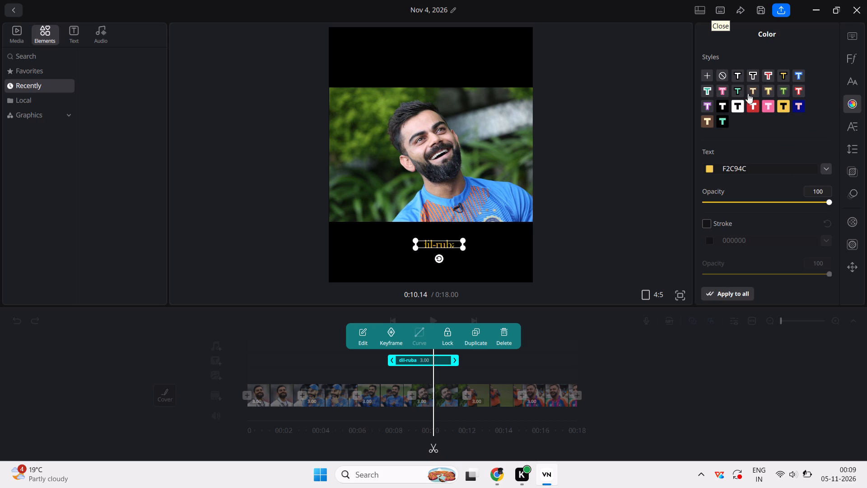
click(829, 174)
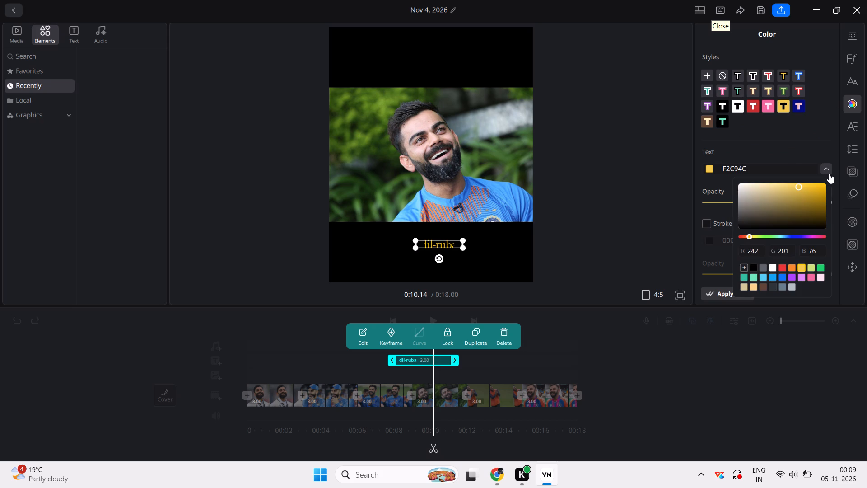
click(774, 267)
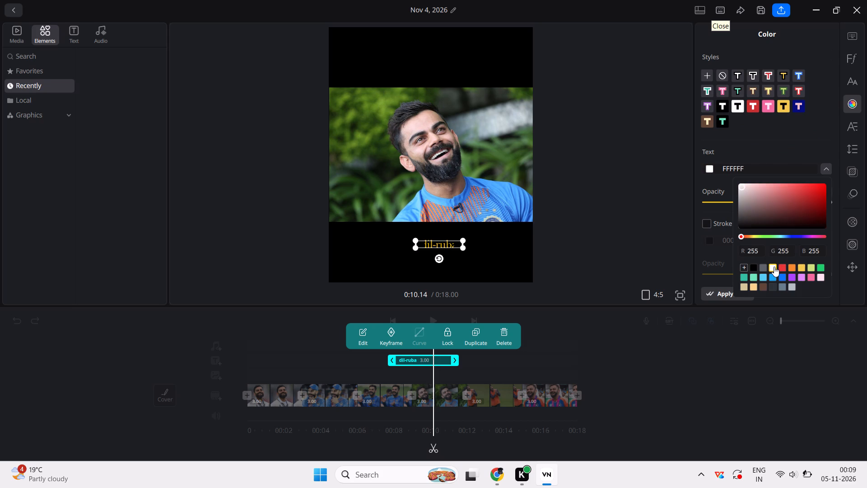
click(772, 266)
click(791, 343)
Play back the section around the "dil-ruba" title, replaying it from the title's start to review the animation.
key(space)
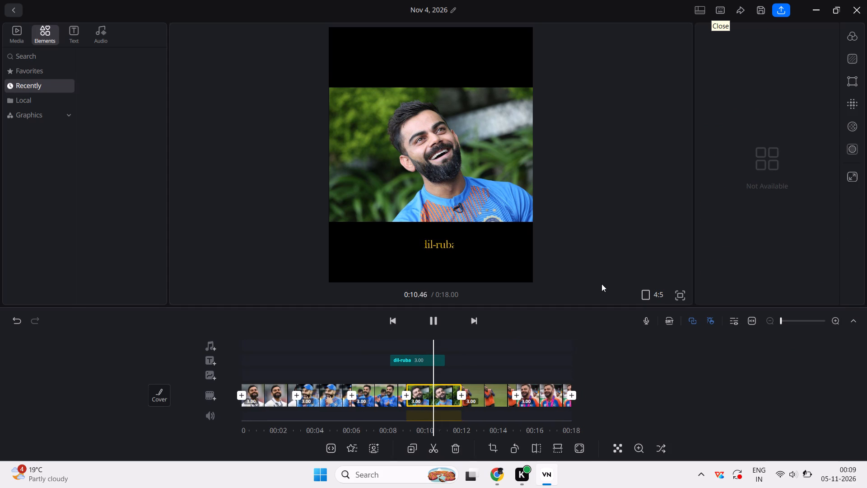
scroll(432, 337, right, 5)
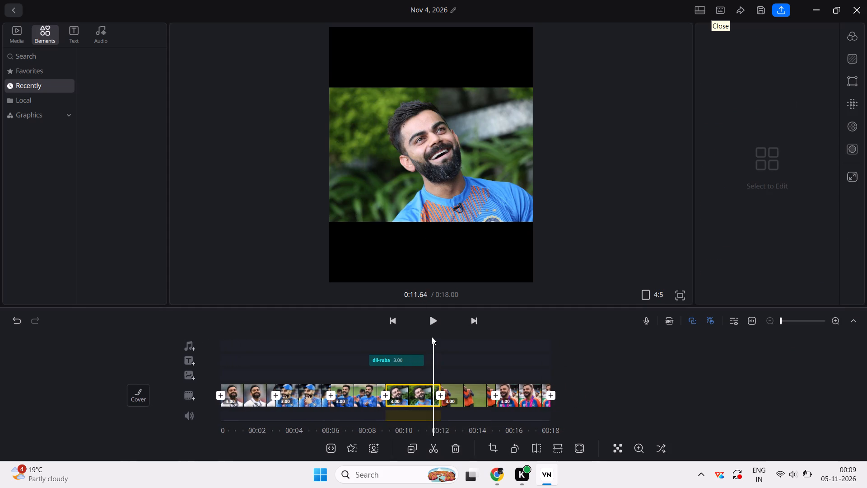
scroll(432, 337, right, 11)
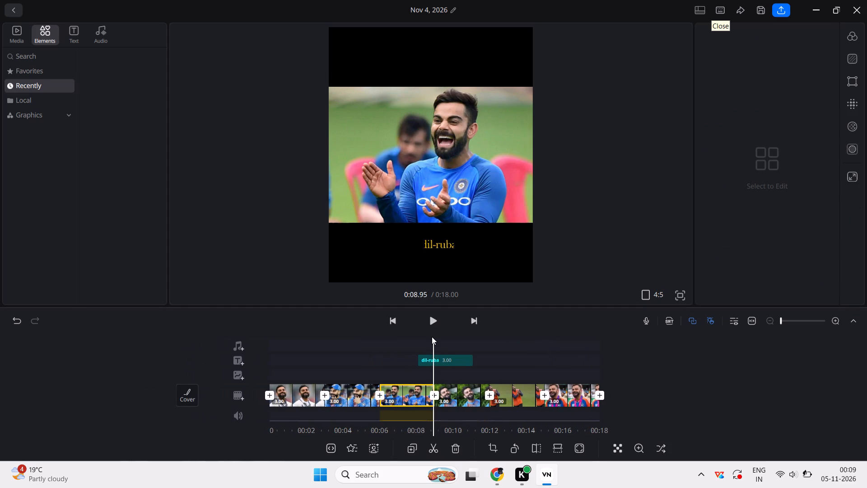
scroll(432, 337, right, 4)
key(space)
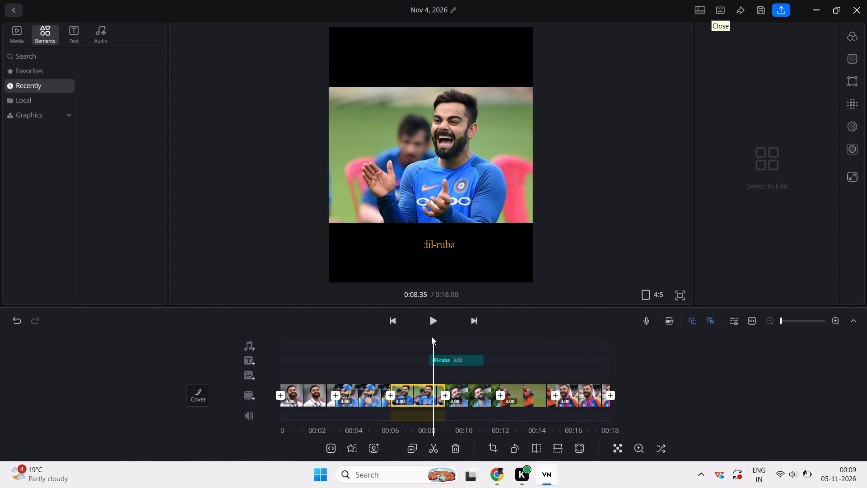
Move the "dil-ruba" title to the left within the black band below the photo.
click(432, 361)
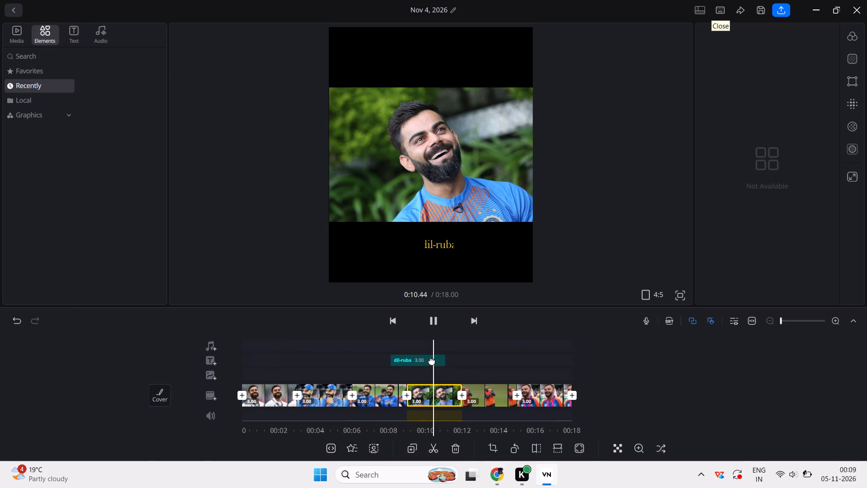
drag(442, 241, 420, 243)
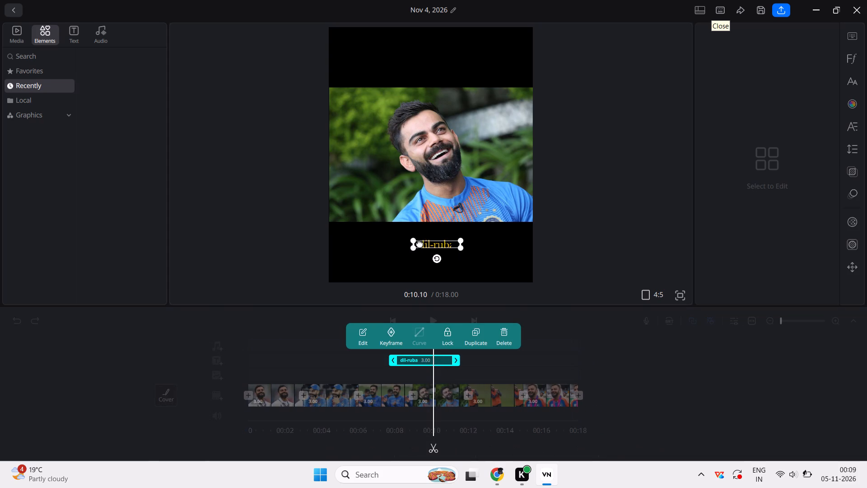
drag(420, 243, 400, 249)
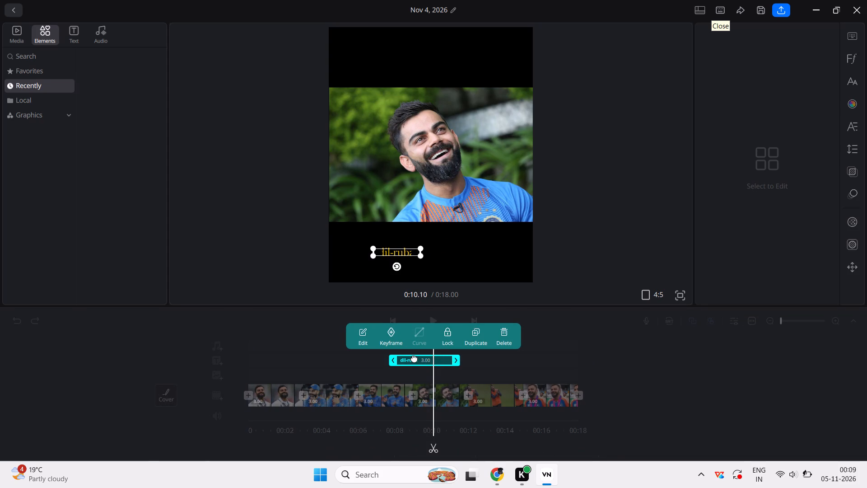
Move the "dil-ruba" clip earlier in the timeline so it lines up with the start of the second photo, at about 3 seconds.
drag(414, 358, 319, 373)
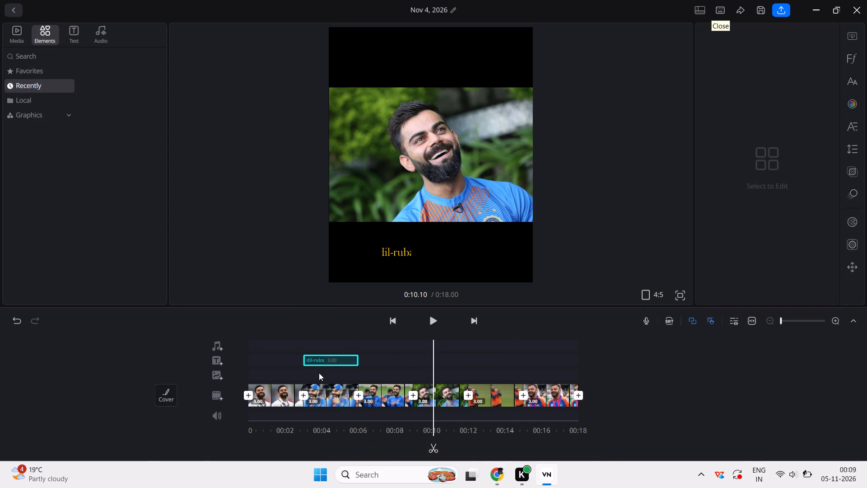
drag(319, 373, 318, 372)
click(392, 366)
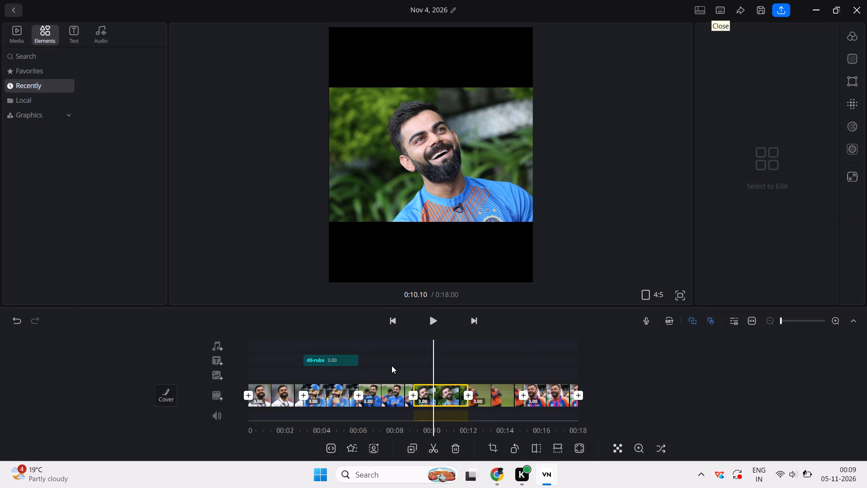
Move the "dil-ruba" clip to the very start of the timeline, over the first photo.
scroll(392, 366, right, 8)
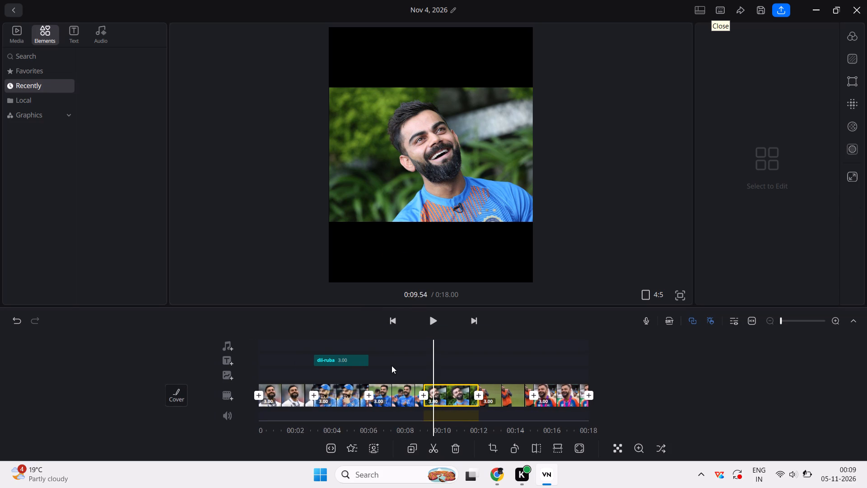
scroll(392, 366, right, 14)
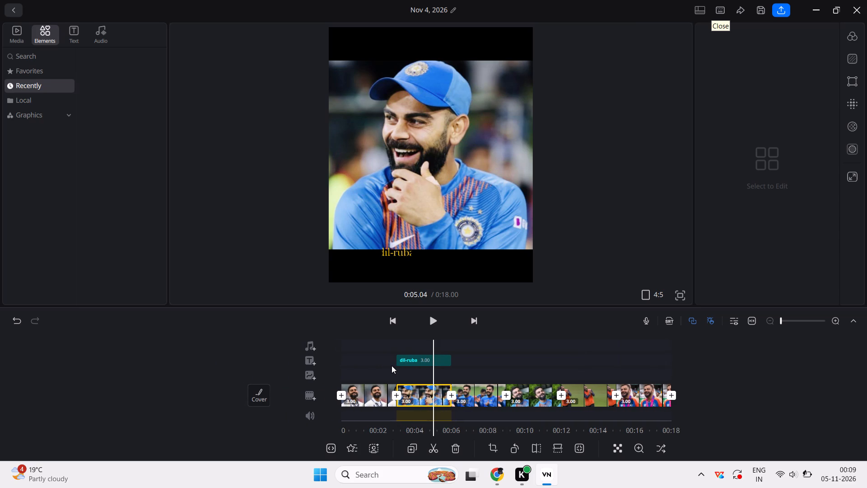
scroll(392, 366, right, 9)
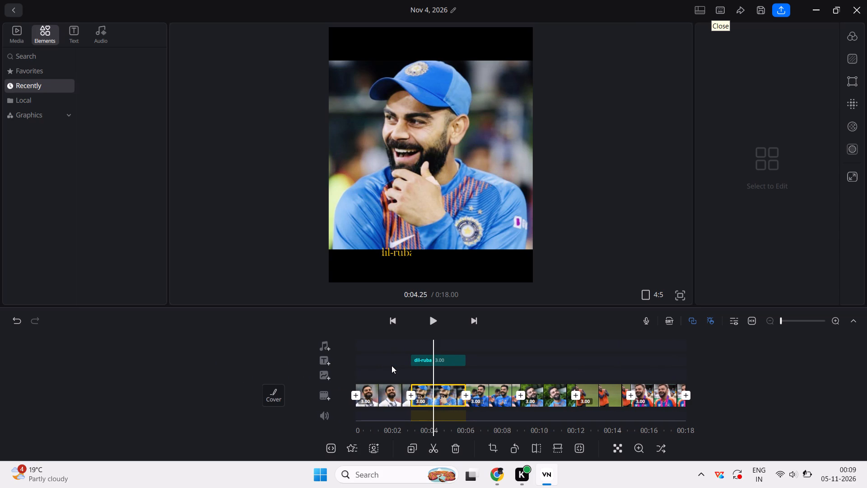
scroll(392, 366, right, 11)
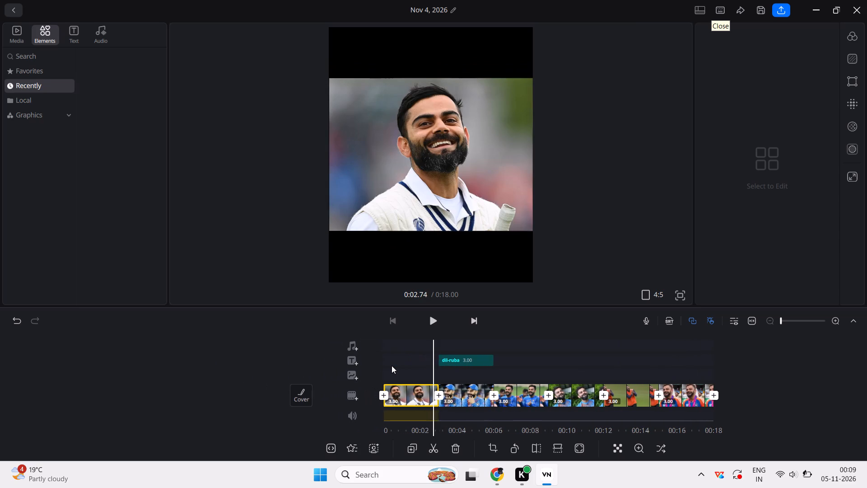
click(461, 361)
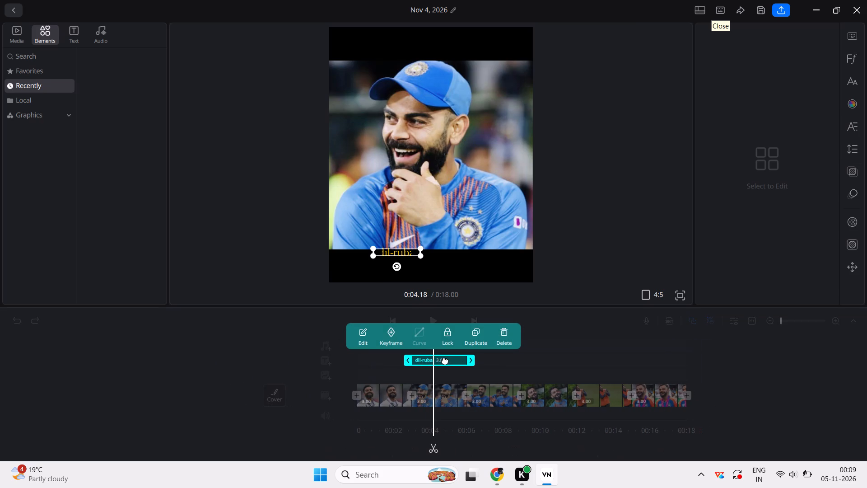
drag(445, 360, 368, 360)
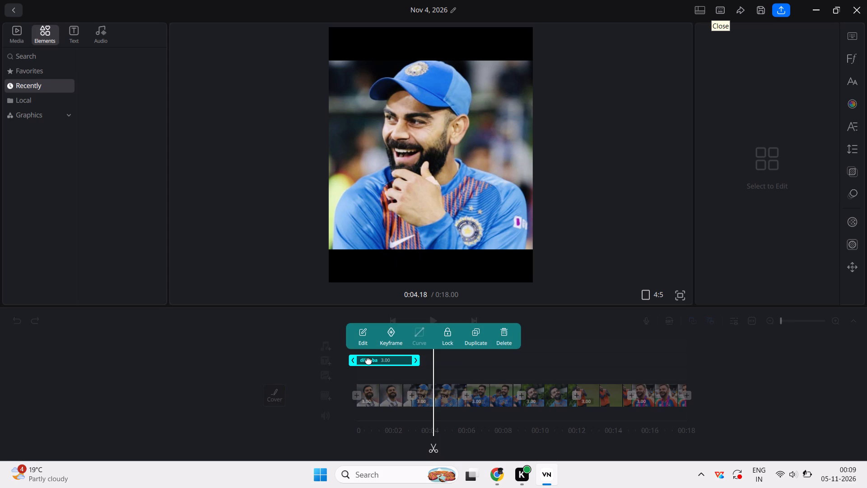
click(368, 360)
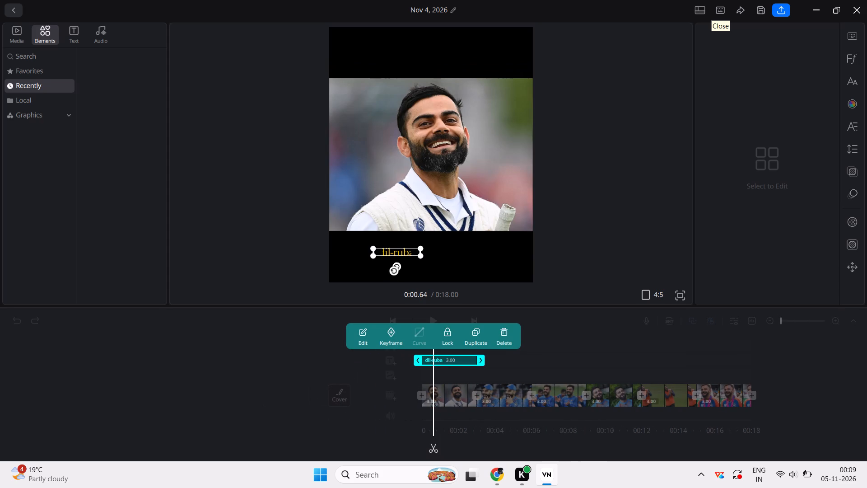
Reposition the "dil-ruba" title over the first photo, in the free space just right of the cricketer's face.
drag(397, 255, 498, 103)
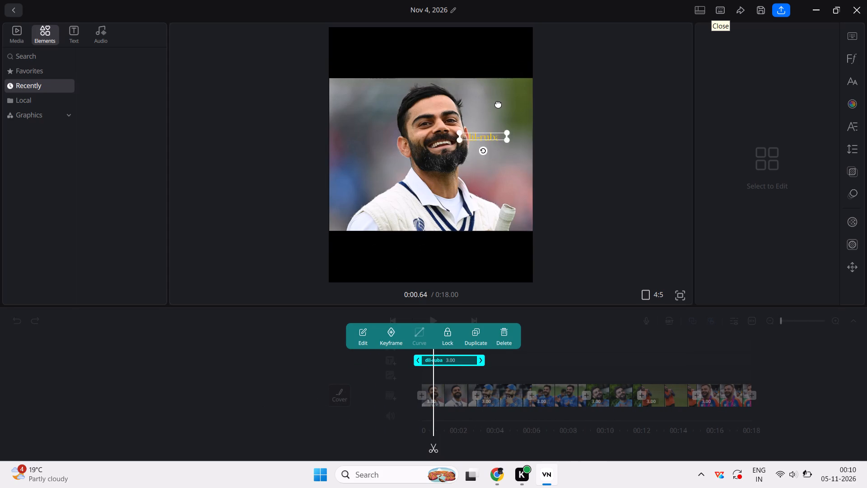
drag(498, 103, 500, 137)
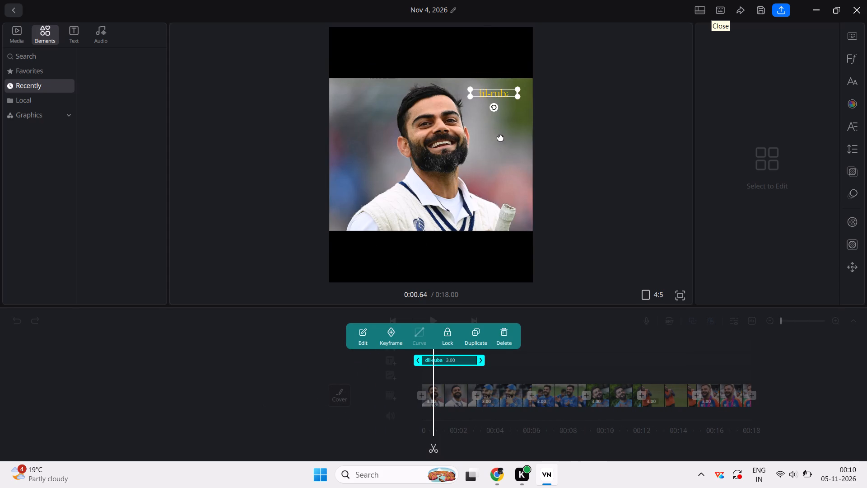
drag(500, 137, 503, 144)
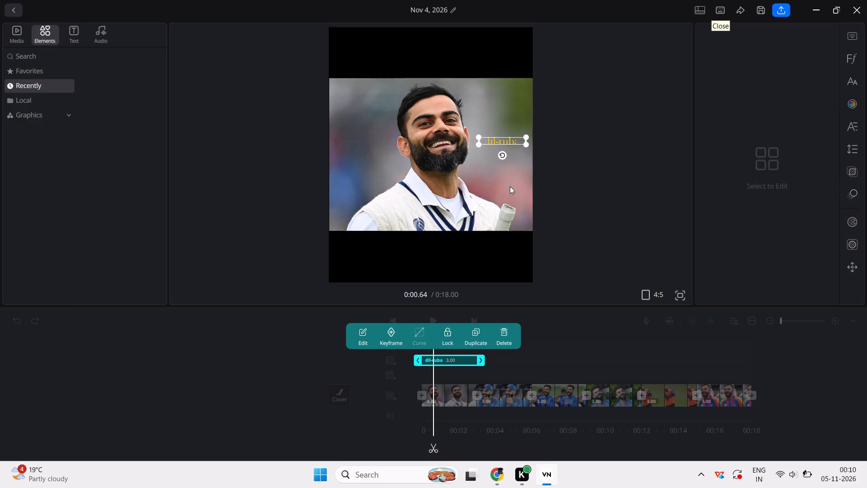
Play back the opening of the slideshow to review the "dil-ruba" title over the first photo.
key(space)
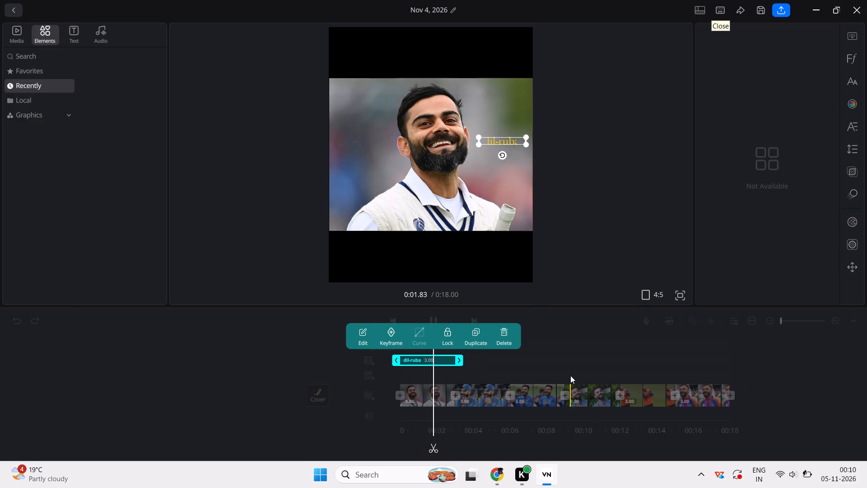
click(550, 330)
Set the playhead at the end of the first photo and title clip, at about 0:02.99.
scroll(457, 318, right, 4)
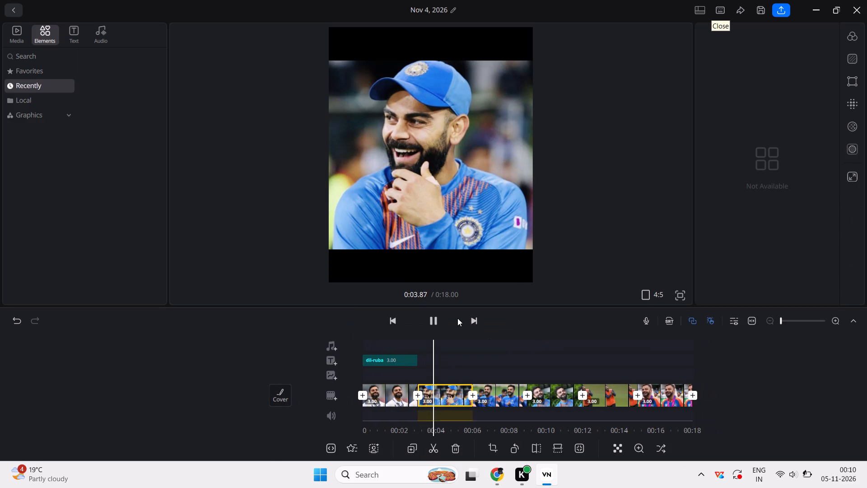
scroll(457, 318, right, 15)
scroll(410, 365, right, 8)
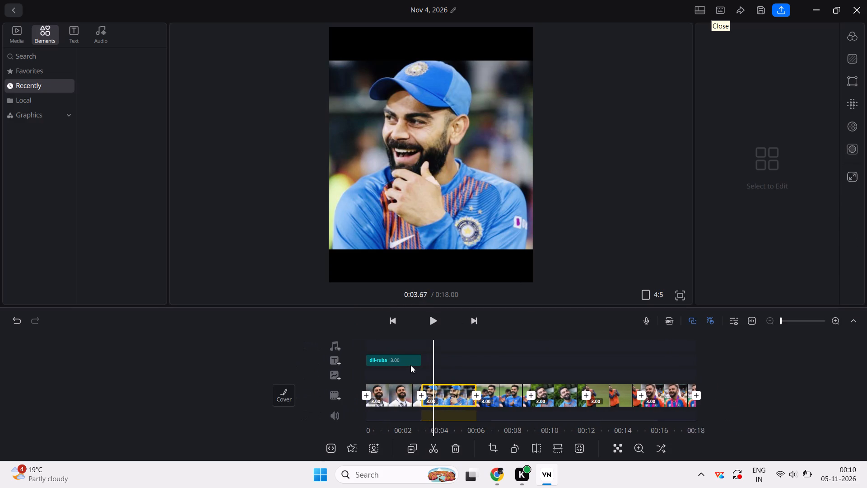
scroll(410, 365, right, 1)
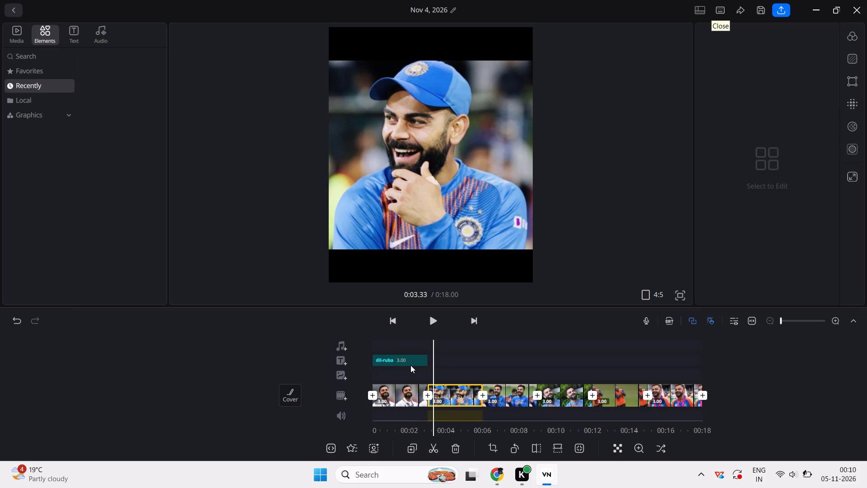
scroll(410, 365, right, 1)
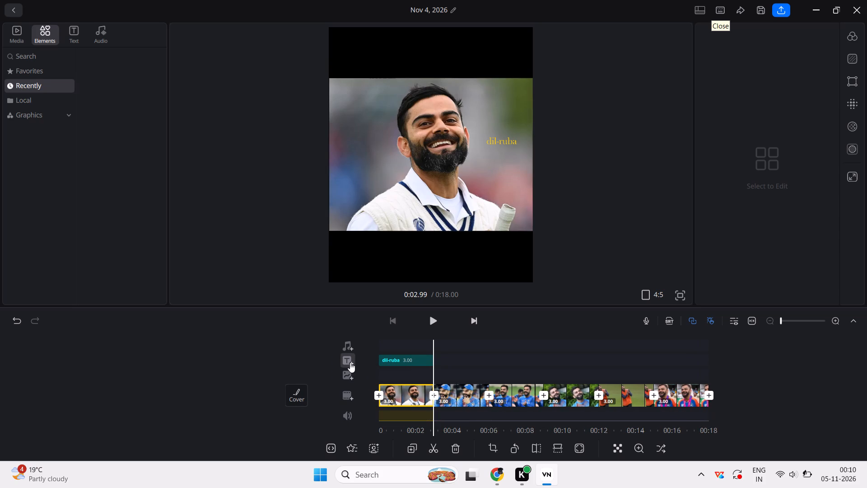
Add a text title reading "Dil-nasheen!" starting at 0:02.99, directly after the "dil-ruba" clip.
click(350, 362)
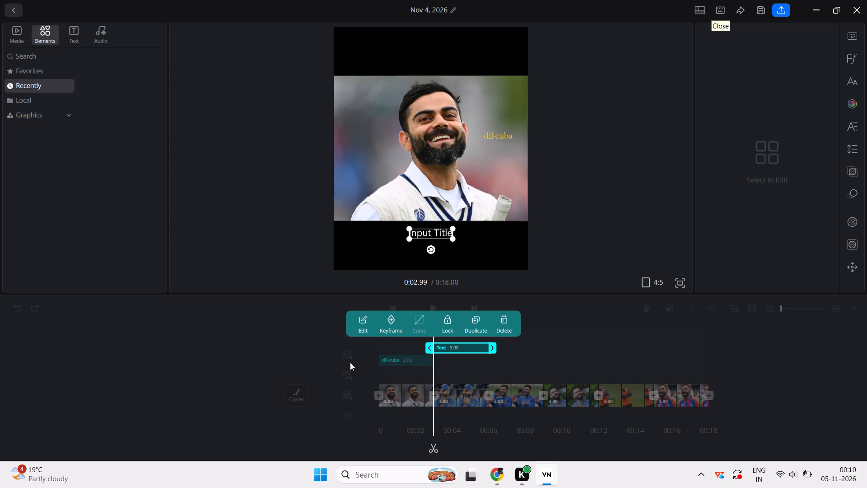
click(367, 319)
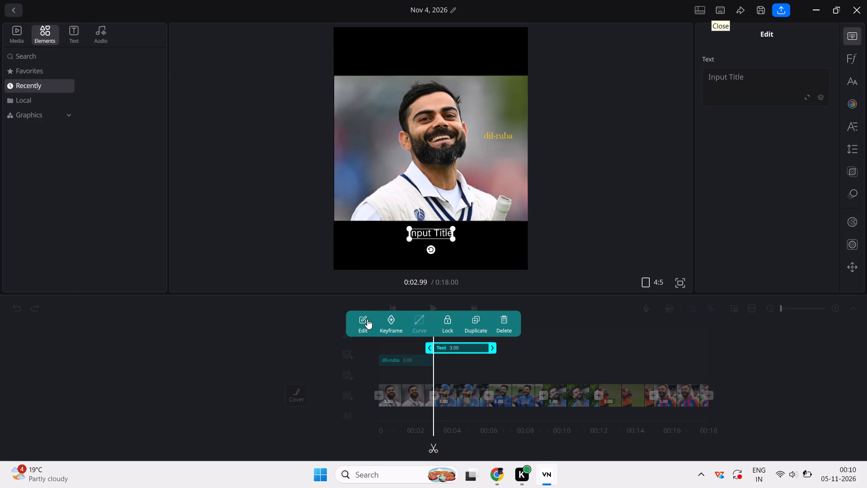
click(737, 74)
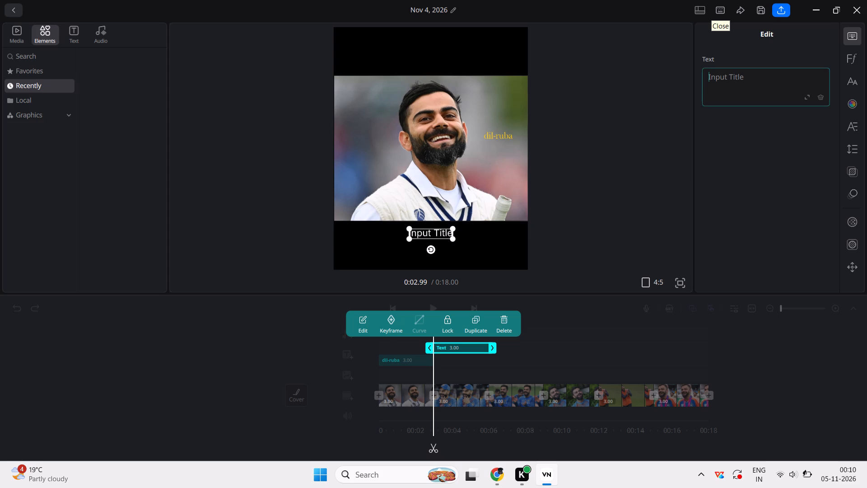
text(Dil-nasheen)
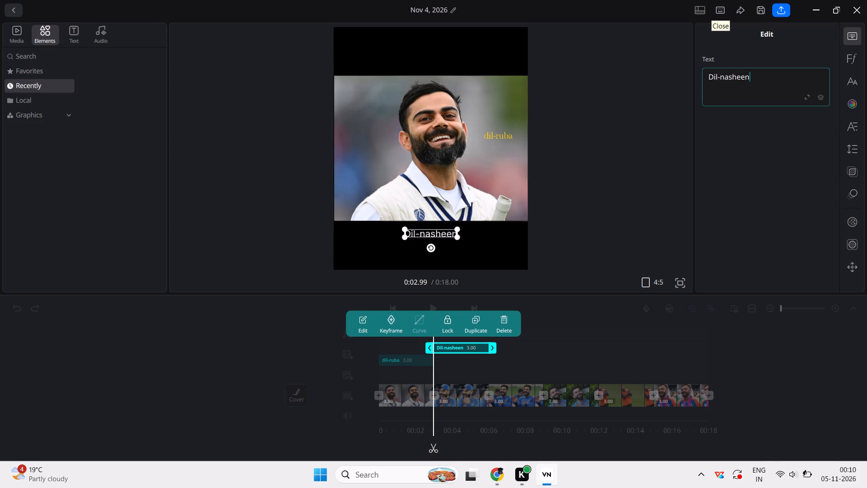
key(shift+exclam)
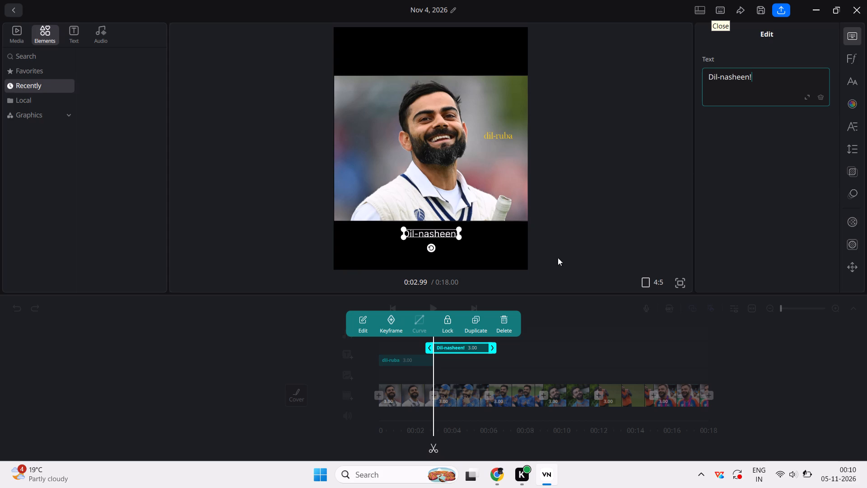
click(347, 358)
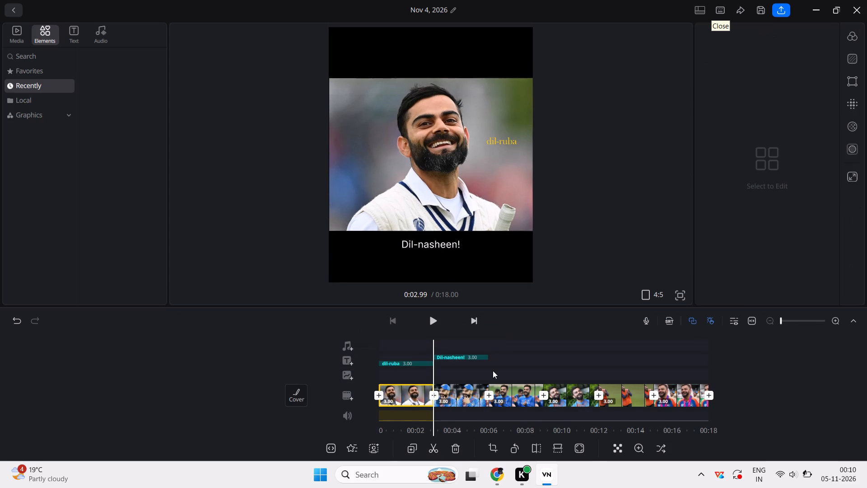
Add a text title reading "Ba-Khuda" over the second photo, starting at 0:03.72.
scroll(493, 371, left, 3)
click(337, 365)
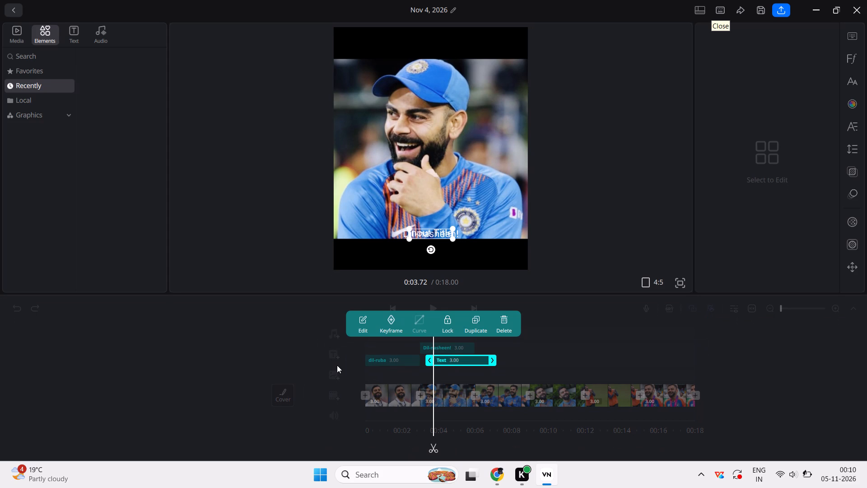
text(a-)
click(363, 311)
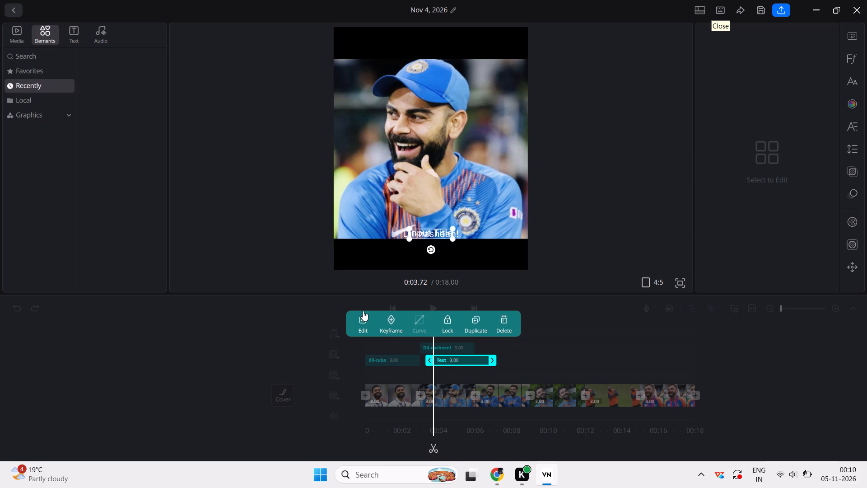
click(366, 316)
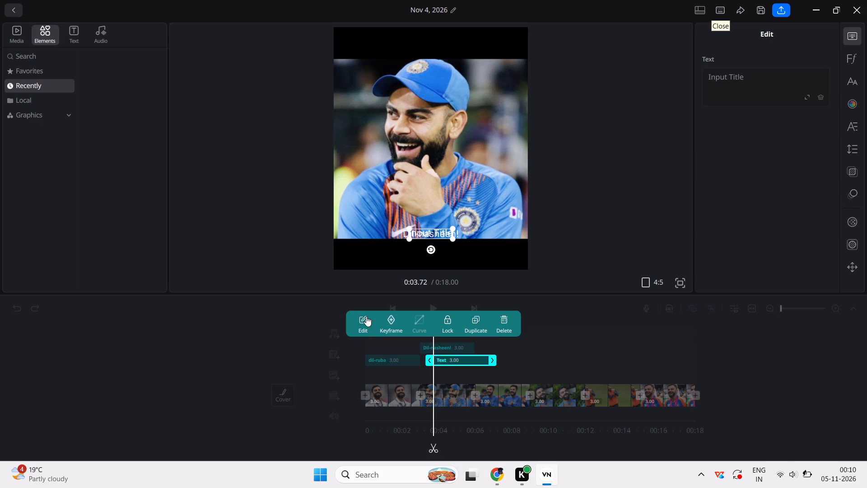
click(366, 316)
click(741, 93)
click(741, 93)
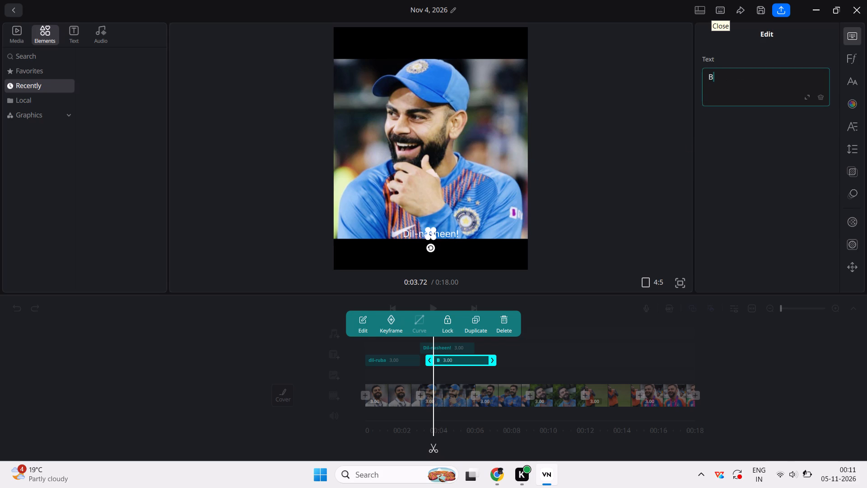
key(a)
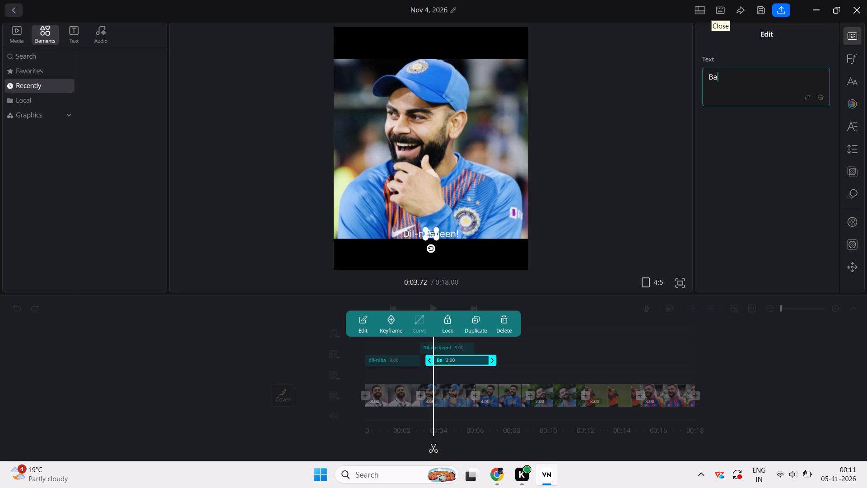
text(uda)
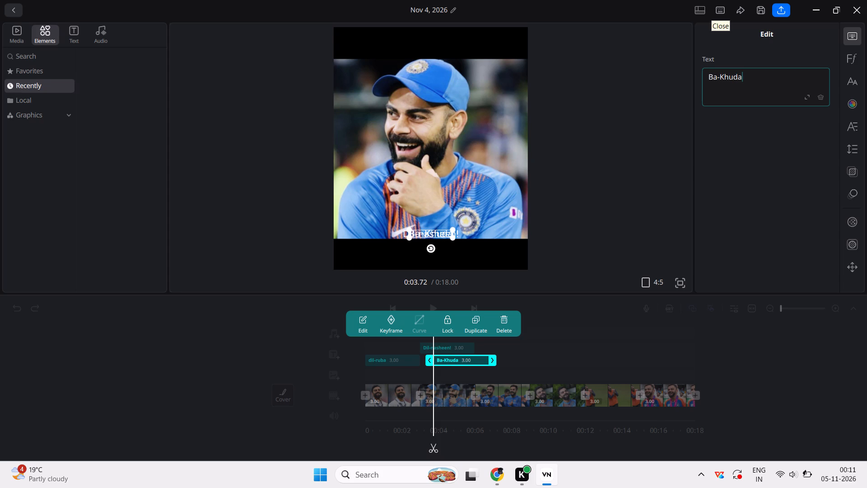
key(shift+at)
key(shift+BackSpace)
click(336, 351)
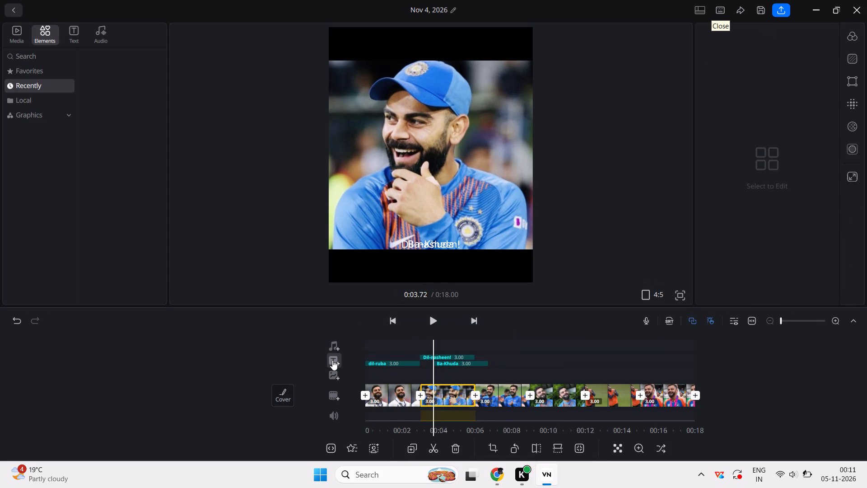
Add another text title at 0:03.72 over the second photo, reading "Tu-haseen!".
click(332, 360)
click(363, 316)
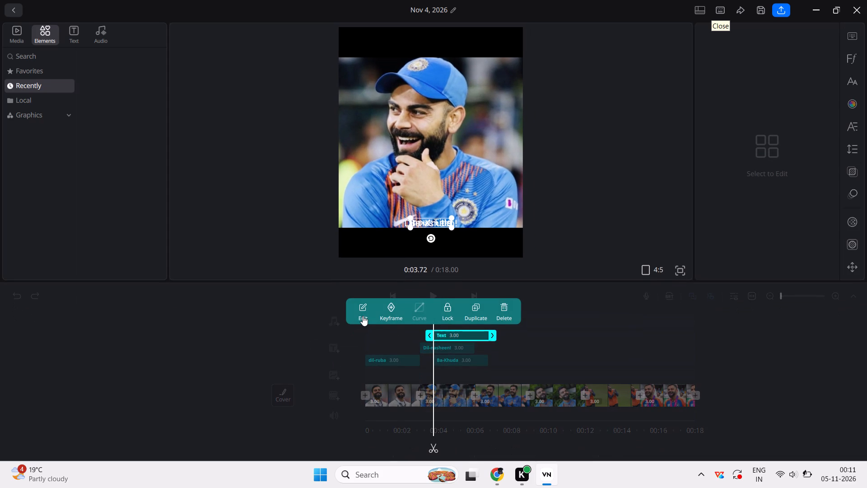
click(735, 83)
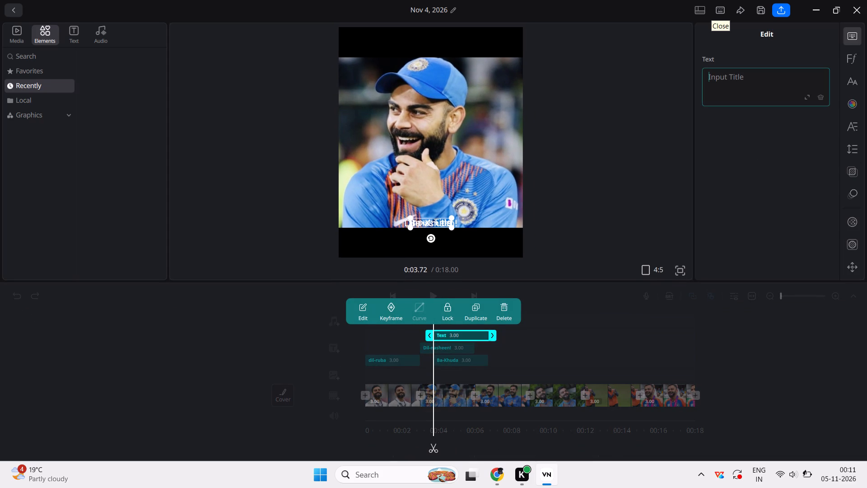
click(735, 83)
key(t)
text(U-)
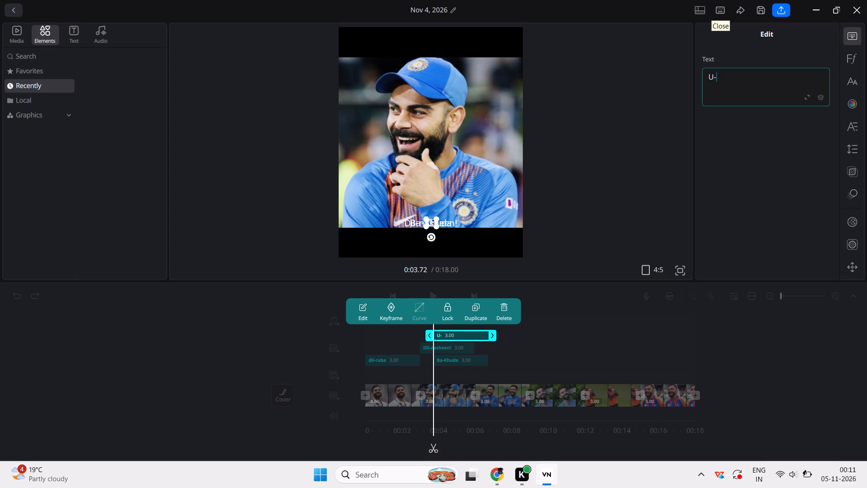
text(hasee)
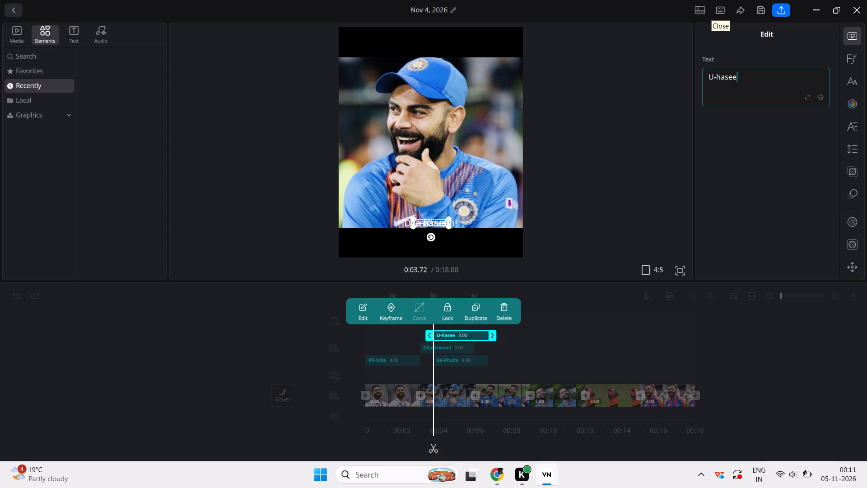
key(BackSpace)
key(BackSpace)
key(BackSpace)
key(BackSpace)
key(BackSpace)
key(BackSpace)
key(BackSpace)
key(BackSpace)
key(BackSpace)
key(BackSpace)
key(BackSpace)
key(BackSpace)
key(BackSpace)
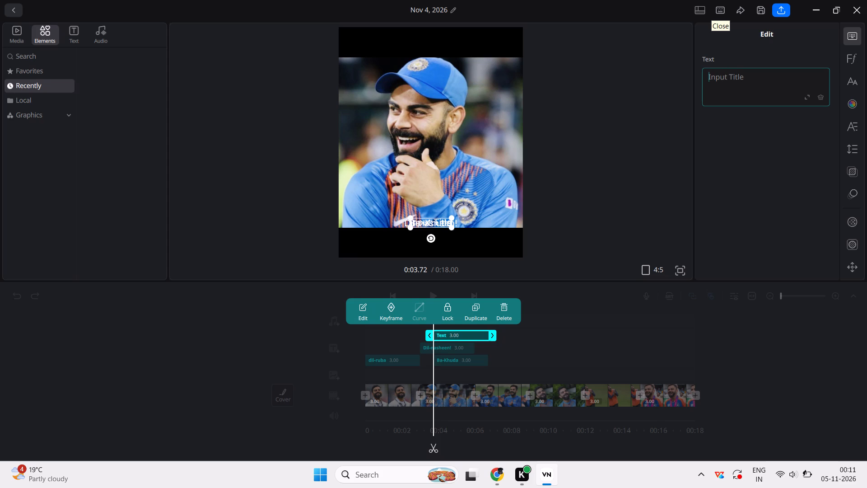
key(t)
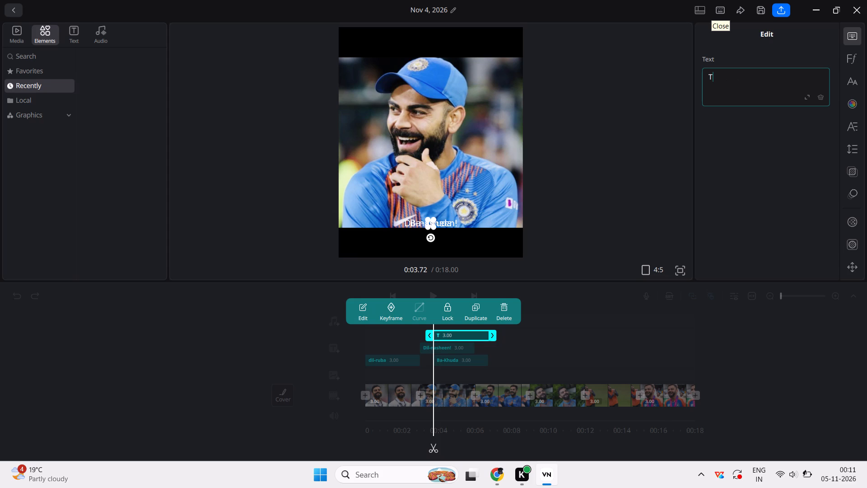
text(-haseen)
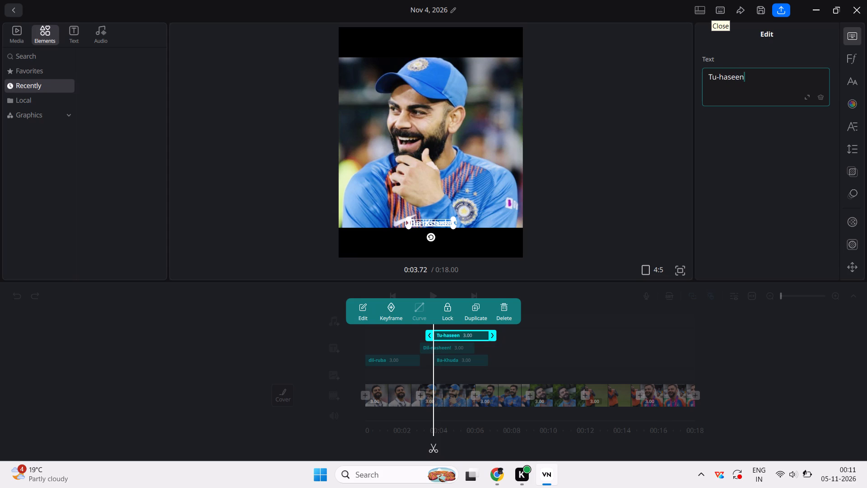
key(shift+exclam)
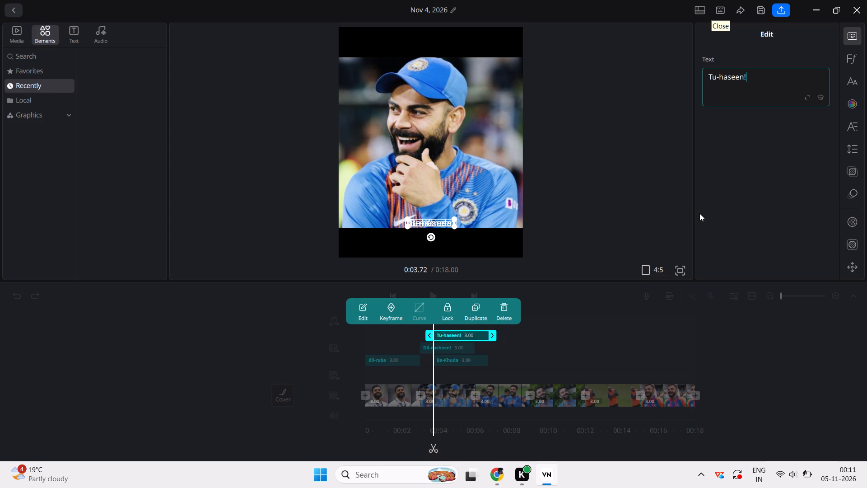
click(336, 344)
Add another text title at 0:03.72 over the second photo, reading "teri jaisi".
click(336, 356)
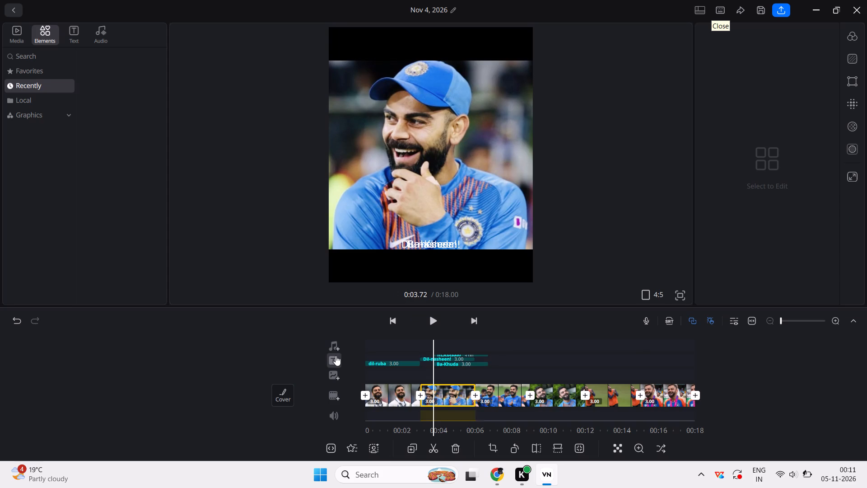
click(356, 301)
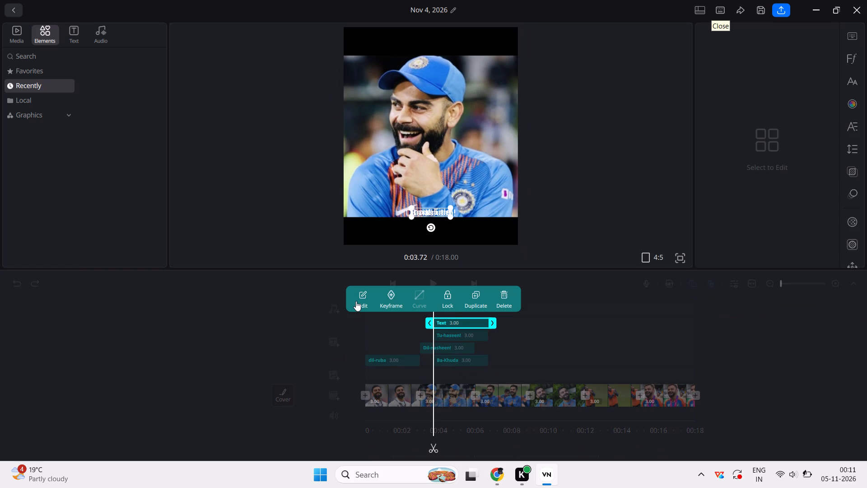
click(746, 73)
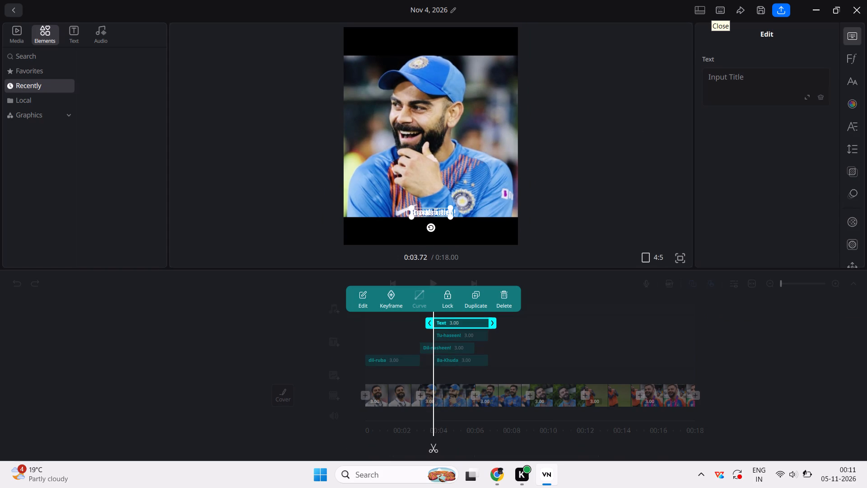
text(teri)
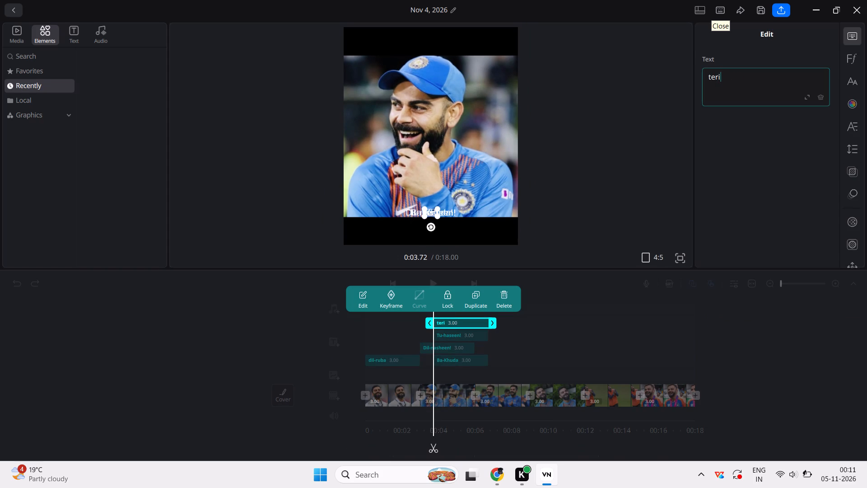
key(space)
text(ji)
key(BackSpace)
key(a)
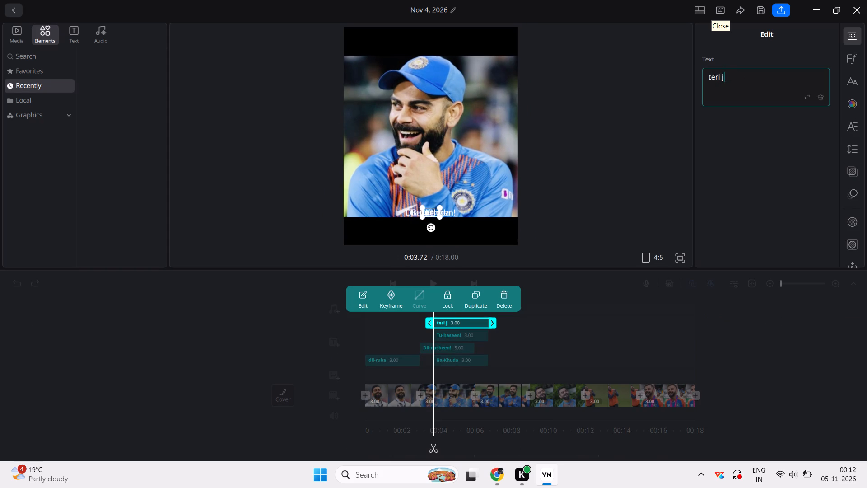
text(isi)
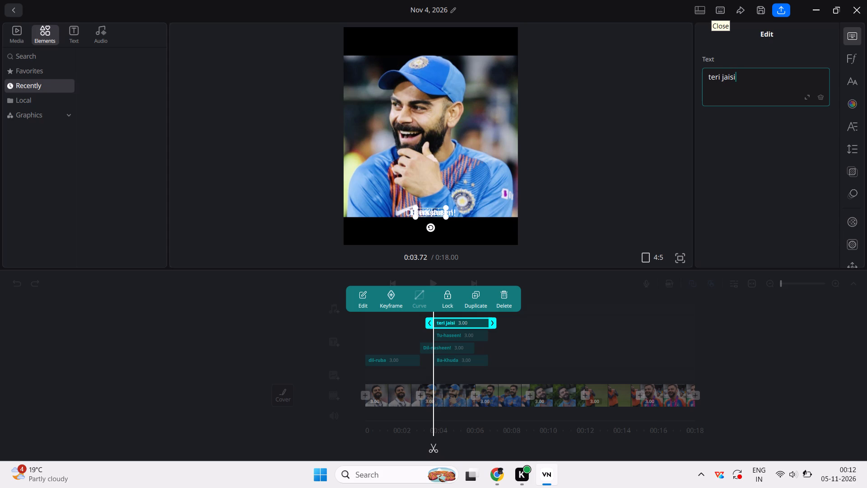
click(560, 301)
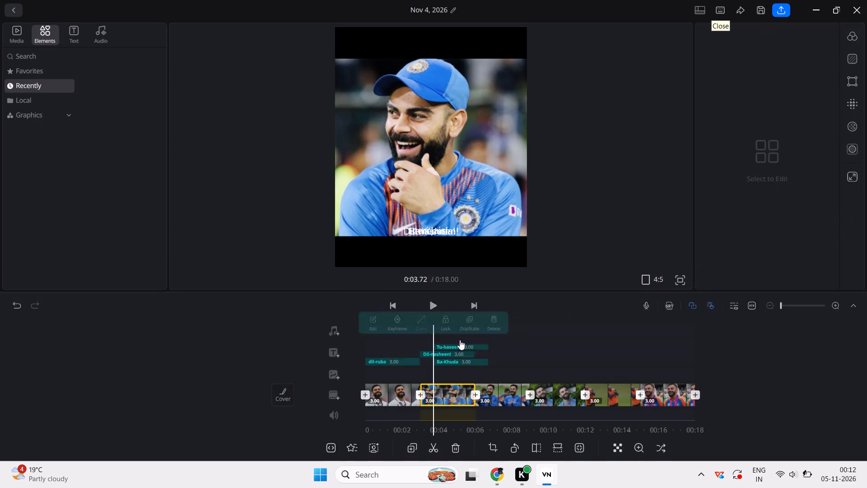
Add another text title at 0:03.72 over the second photo, reading "hoor".
click(333, 365)
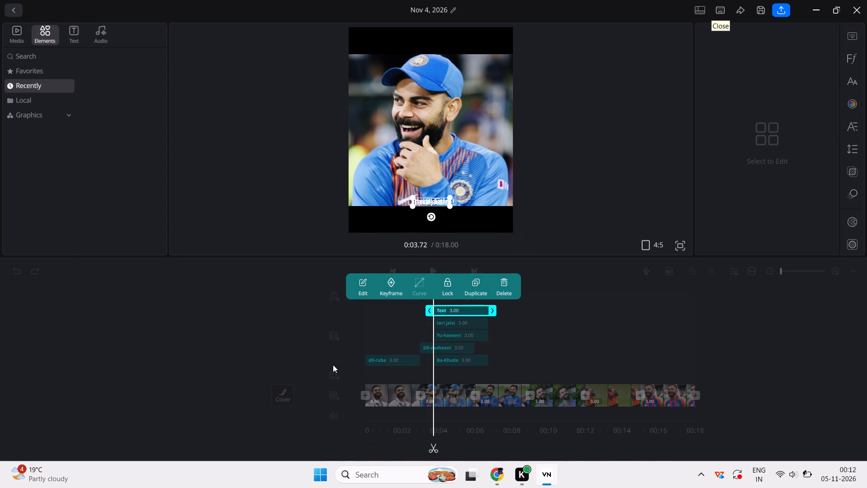
key(h)
click(364, 283)
key(h)
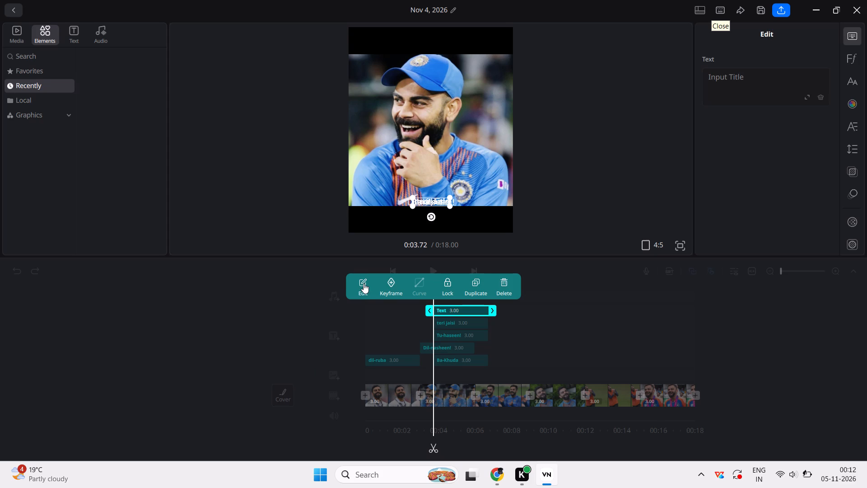
click(734, 79)
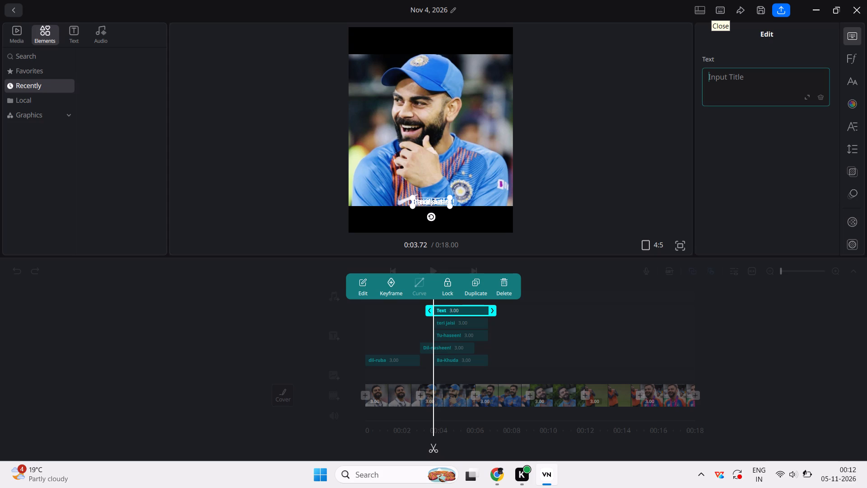
text(hoor)
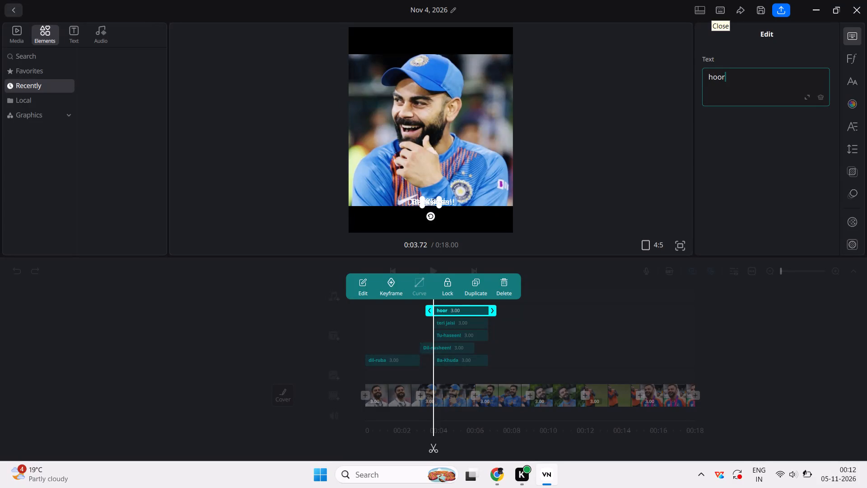
click(343, 310)
Add another text title at 0:03.72 over the second photo, reading "Na koiee".
click(335, 357)
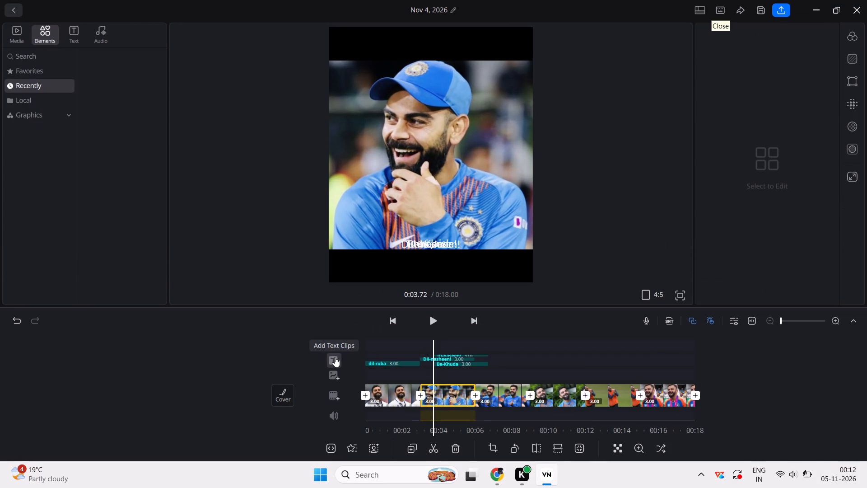
click(354, 269)
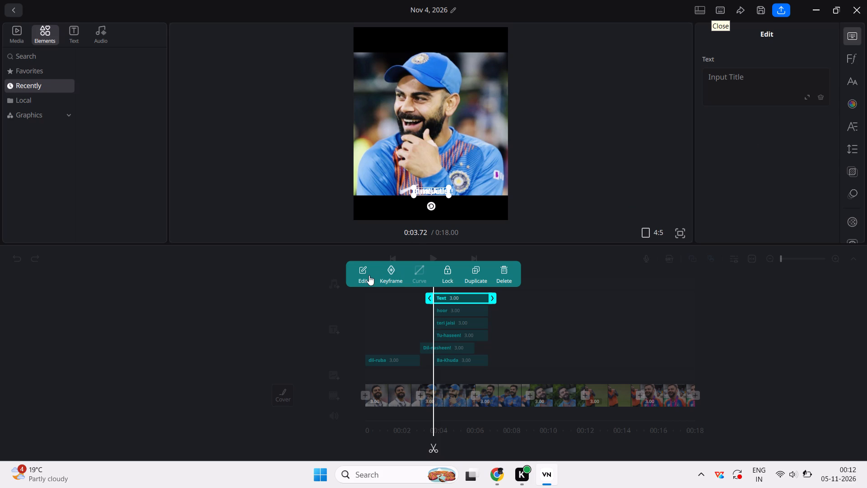
click(367, 278)
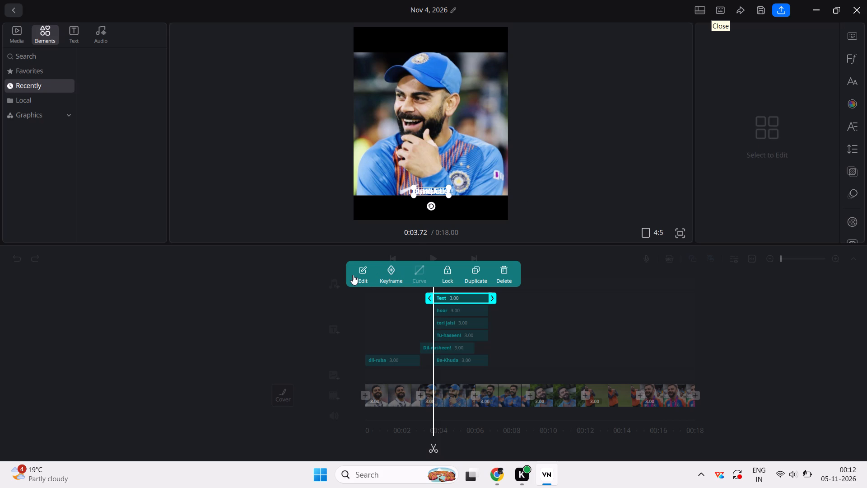
click(357, 275)
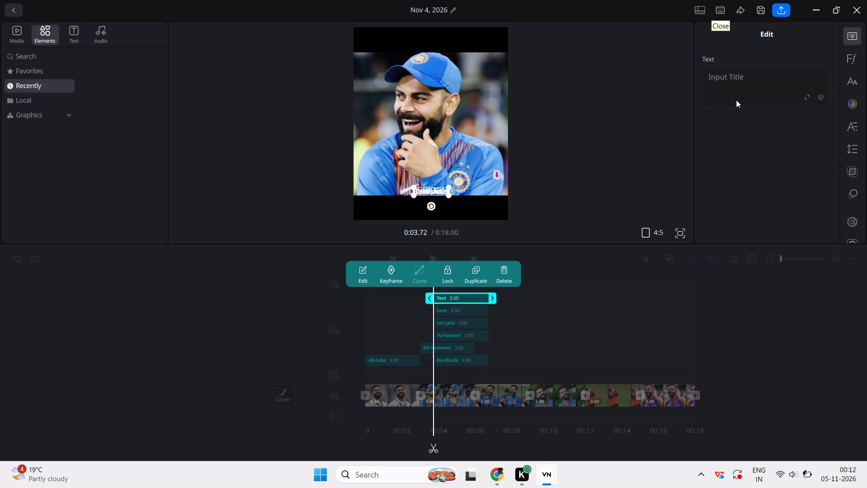
click(742, 88)
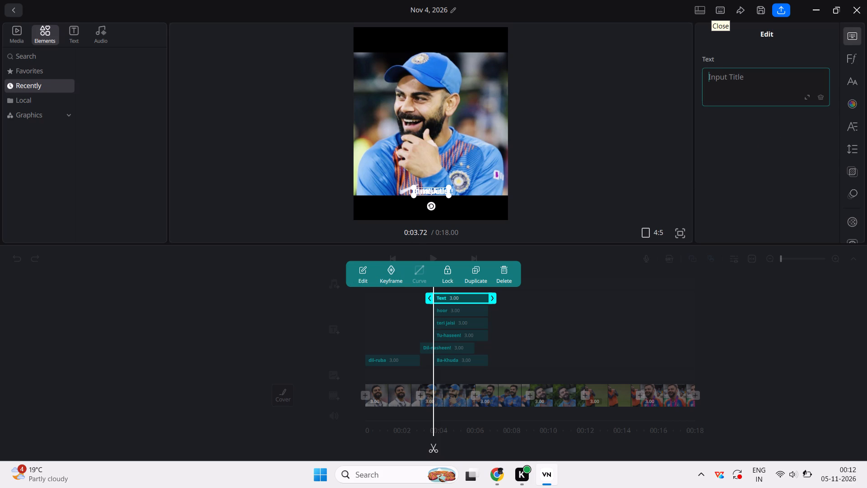
key(a)
key(space)
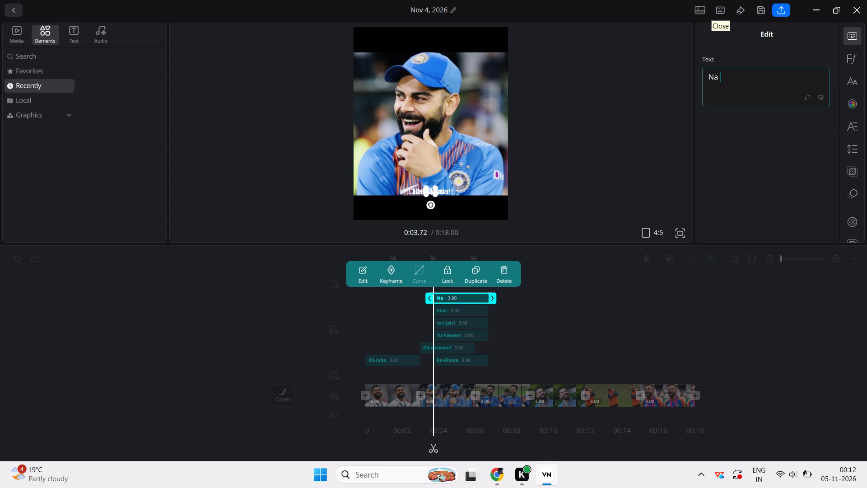
text(OI)
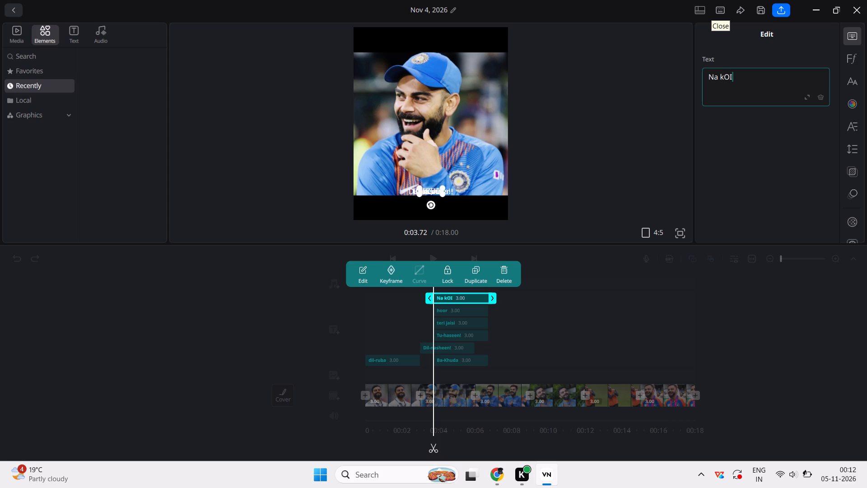
text(EE)
key(BackSpace)
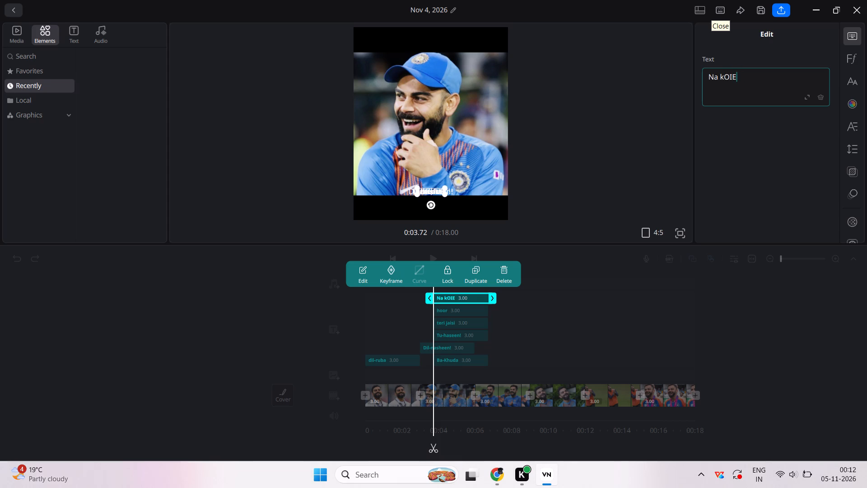
key(BackSpace)
key(BackSpace)
key(BackSpace)
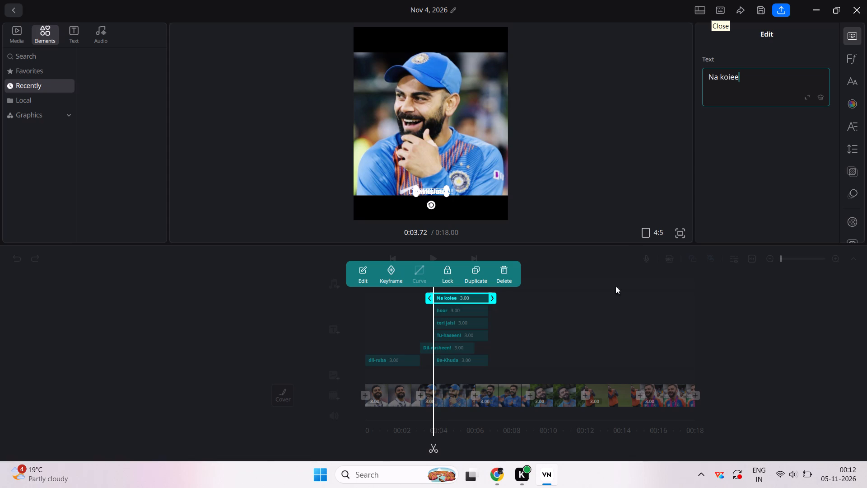
click(573, 325)
Play back the slideshow, pausing as needed, to review how the lyric titles are timed against the photos.
key(space)
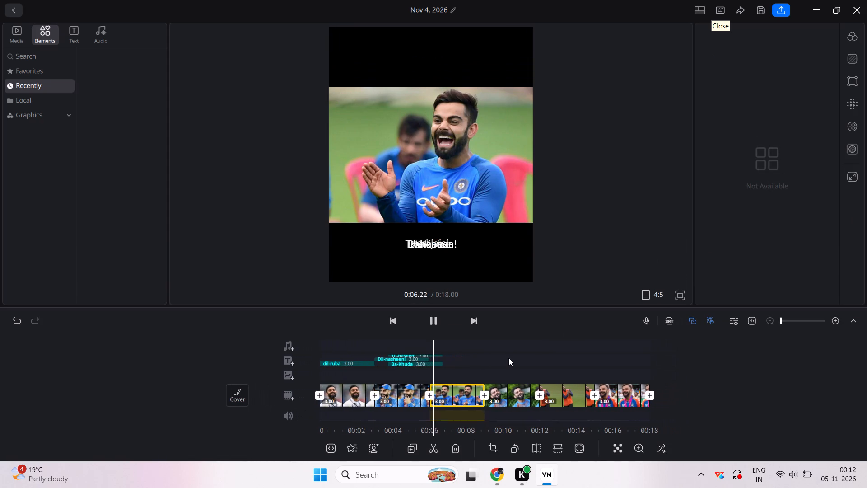
key(space)
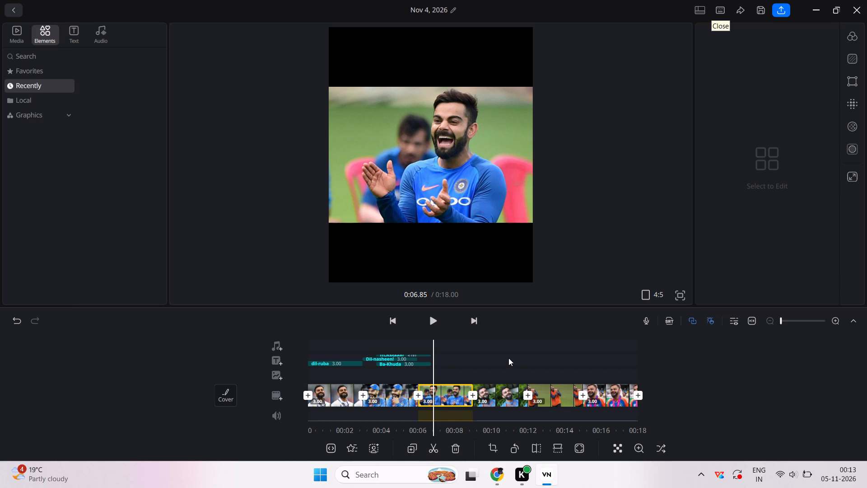
key(space)
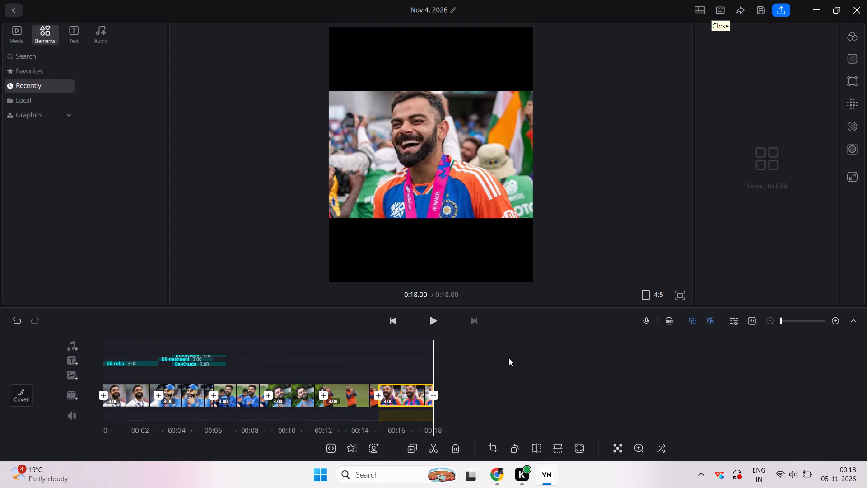
key(space)
key(space)
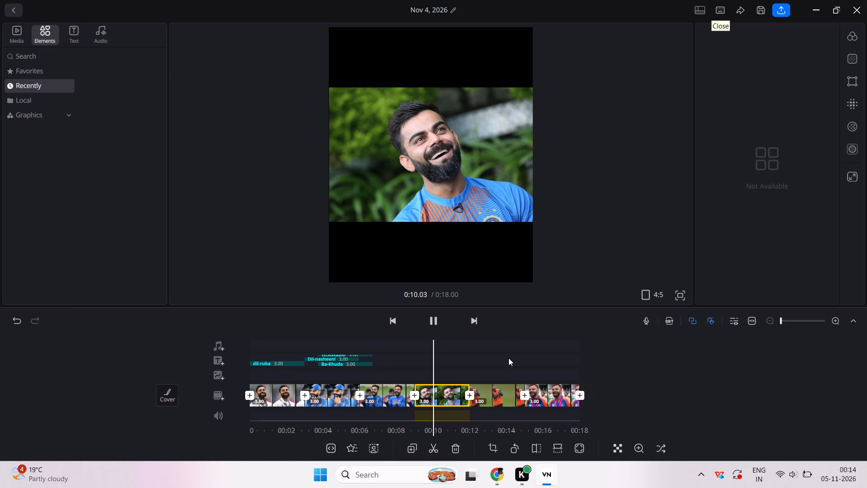
key(space)
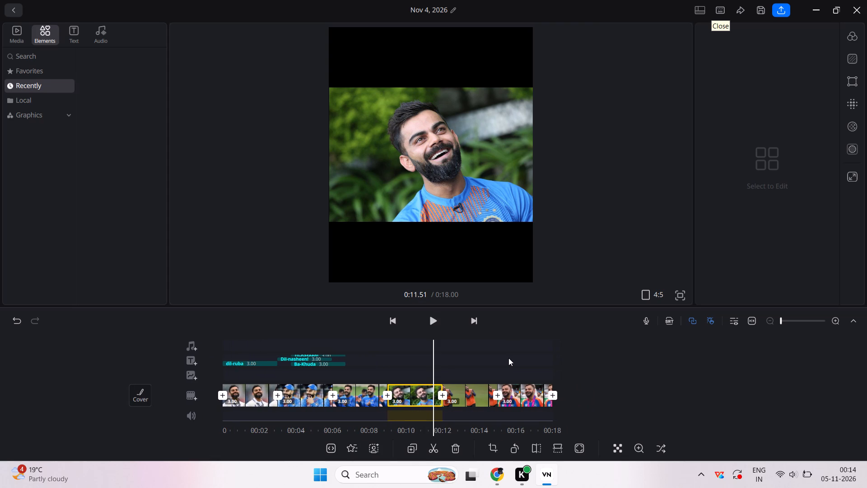
key(space)
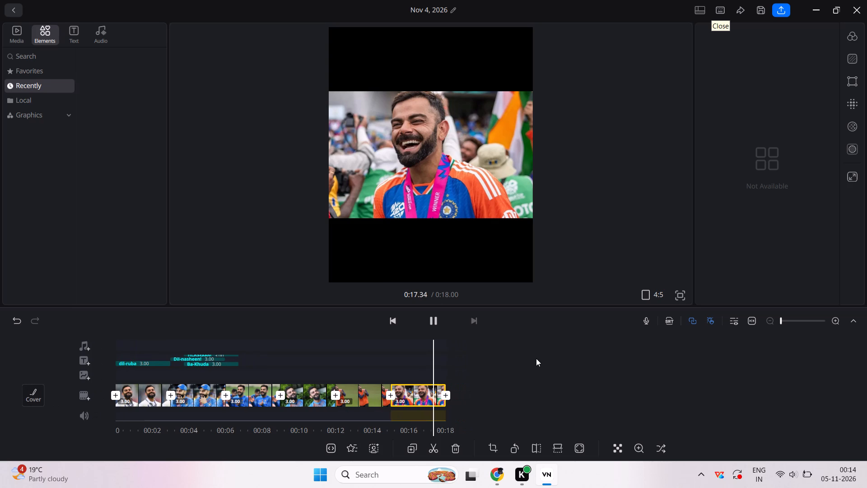
key(space)
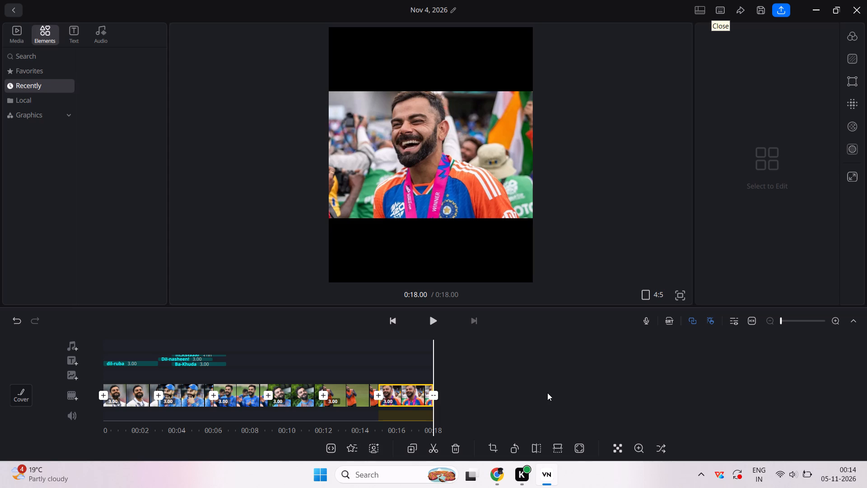
key(space)
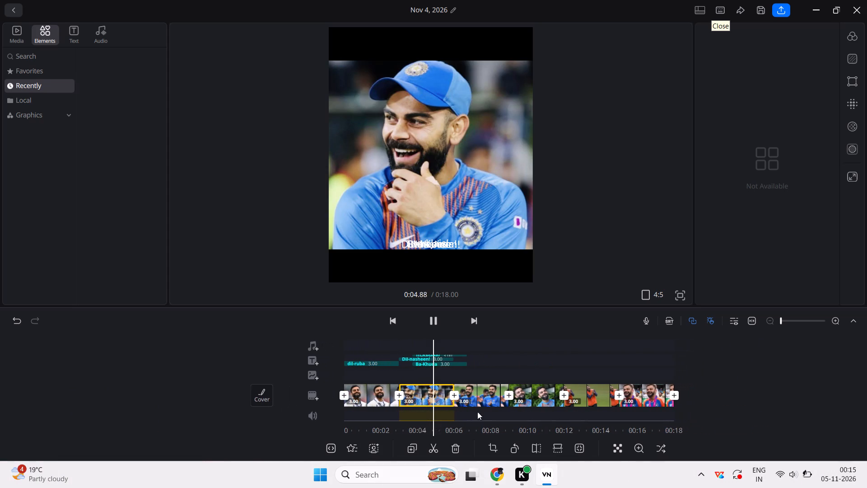
Shorten the "Dil-nasheen!" title clip by trimming its end to about 0:04.2.
click(407, 357)
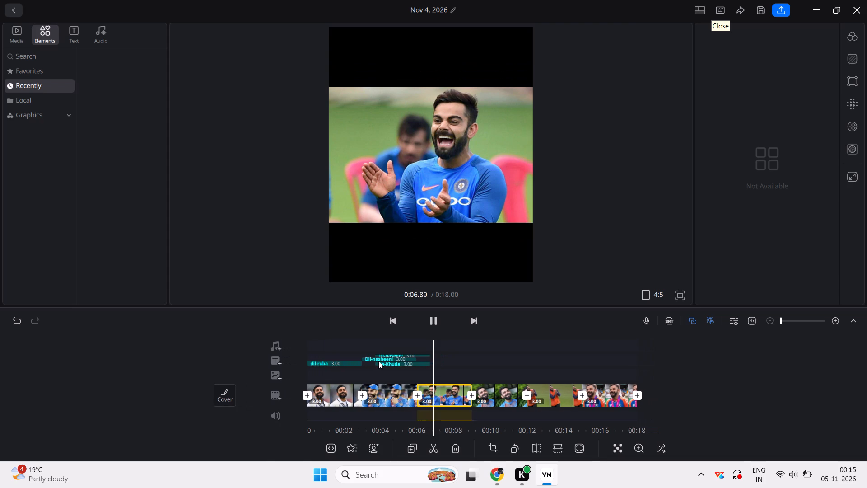
click(378, 361)
drag(378, 361, 350, 402)
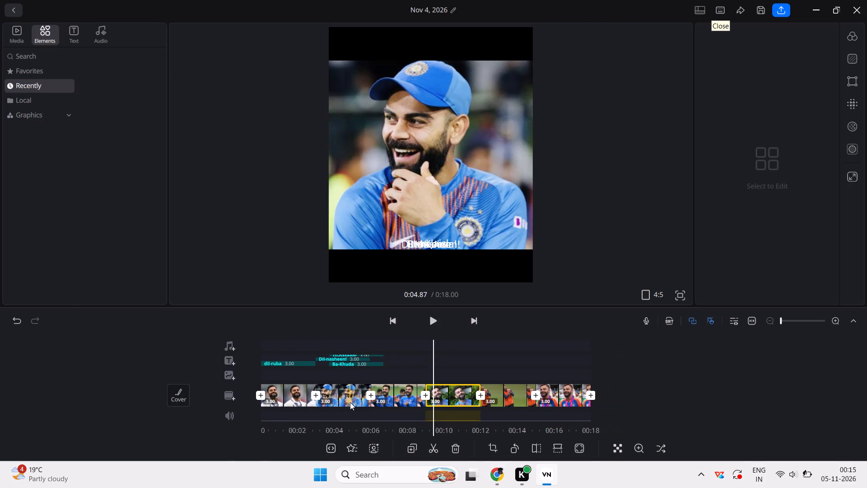
click(350, 402)
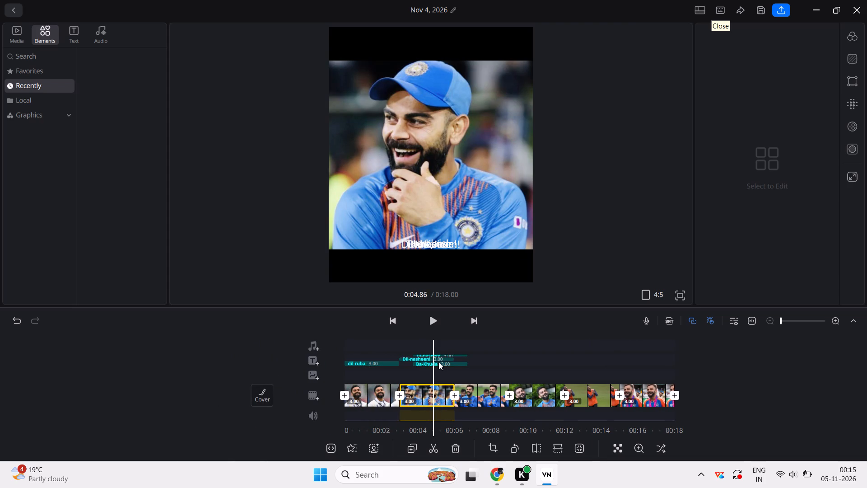
scroll(438, 362, up, 1)
ctrl+scroll(438, 362, up, 2)
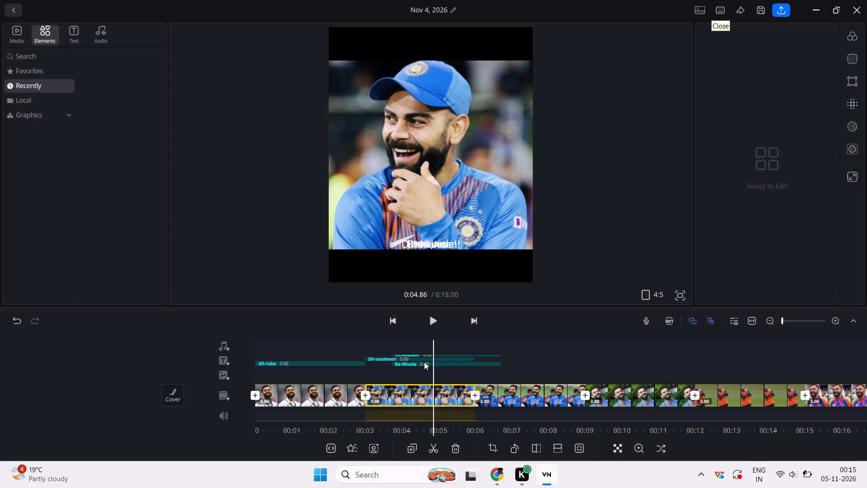
click(424, 362)
click(408, 362)
click(387, 360)
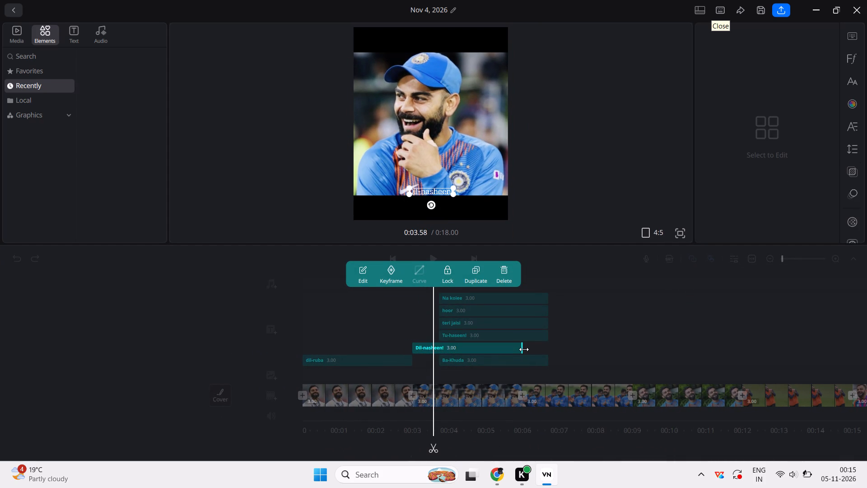
drag(524, 349, 458, 349)
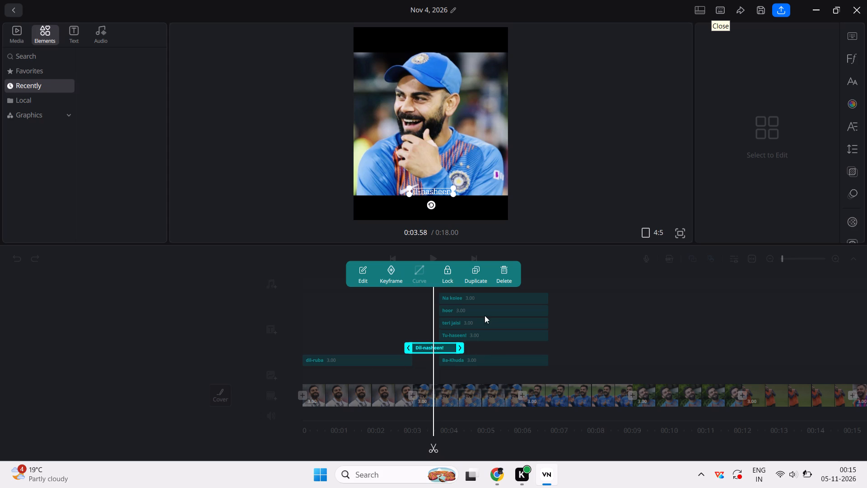
Move the "Ba-Khuda" title clip along the timeline, clear of the stacked titles, to start at about 0:06.9.
click(482, 362)
drag(442, 362, 492, 360)
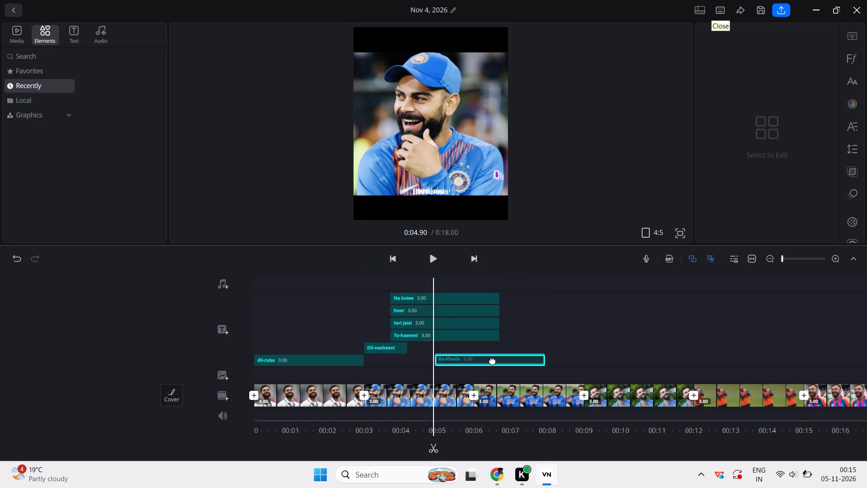
drag(492, 360, 559, 339)
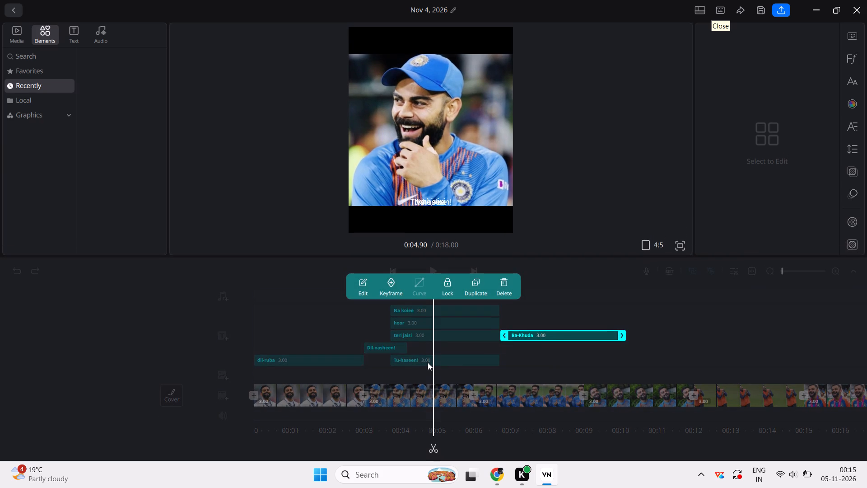
Move the "Tu-haseen!" title clip directly behind "Ba-Khuda" on the timeline, starting at about 0:09.9.
drag(428, 362, 492, 364)
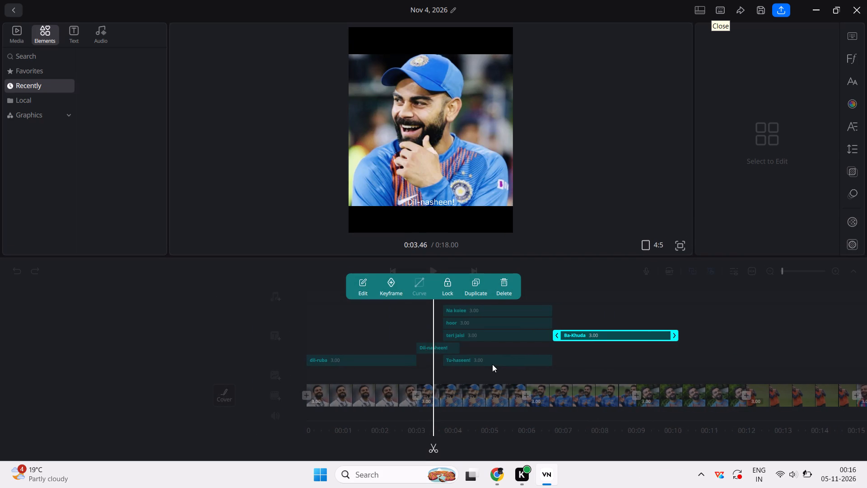
click(492, 364)
drag(471, 363, 617, 348)
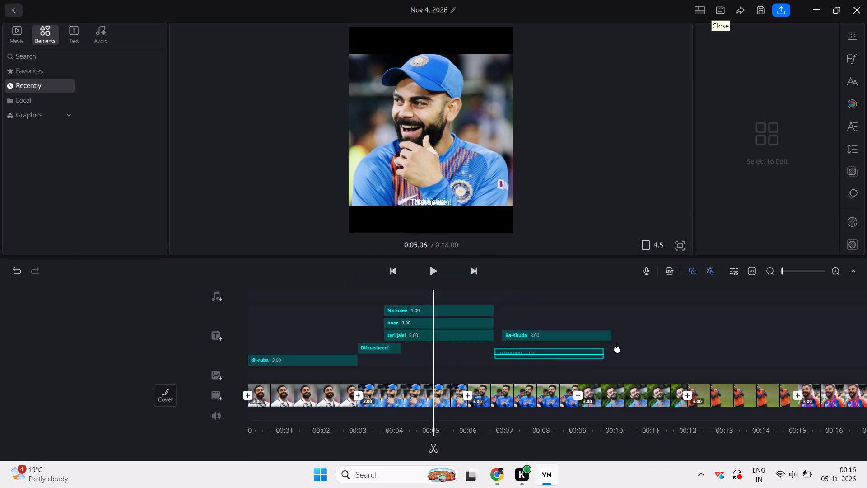
drag(617, 348, 684, 341)
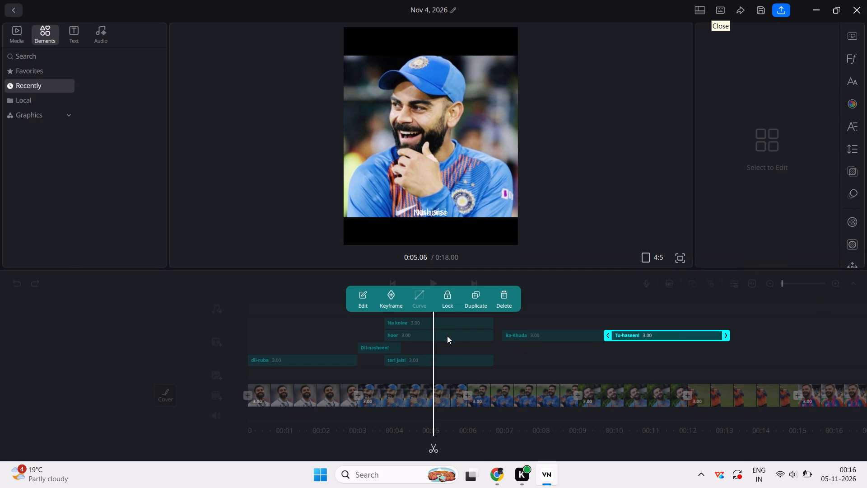
Move the "hoor" title clip directly behind "Tu-haseen!" on the same track, starting at about 0:12.9.
drag(443, 334, 527, 356)
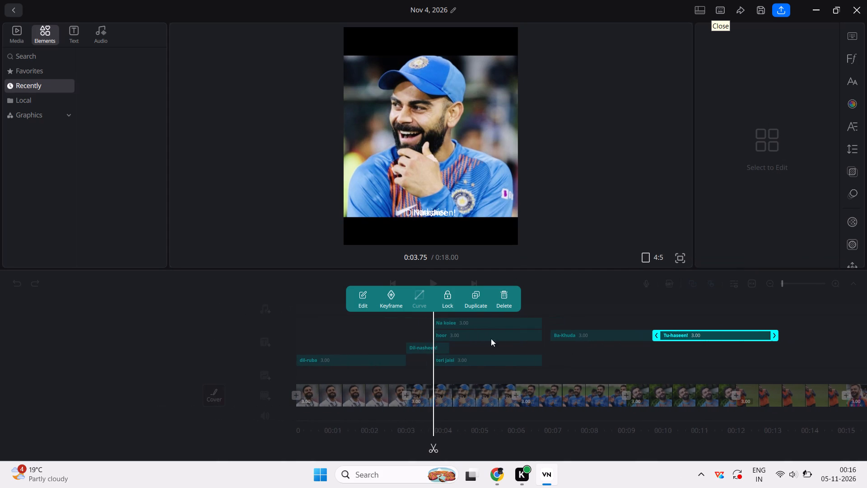
click(485, 335)
drag(485, 335, 685, 357)
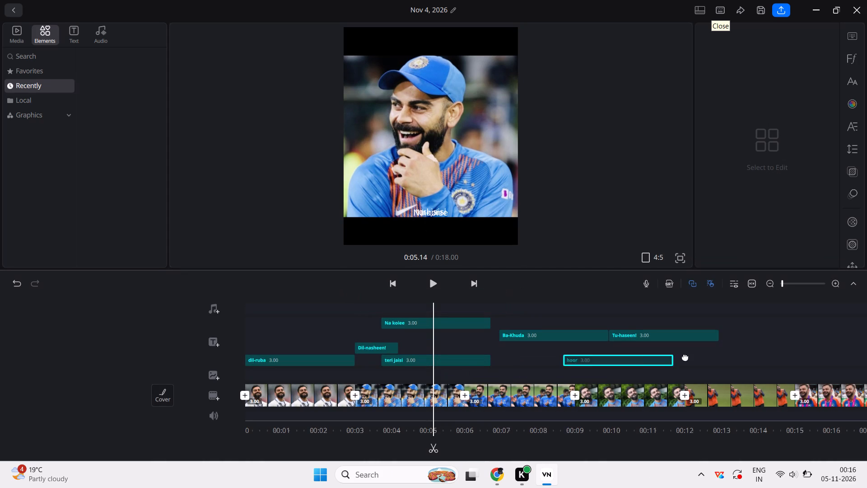
drag(685, 357, 817, 338)
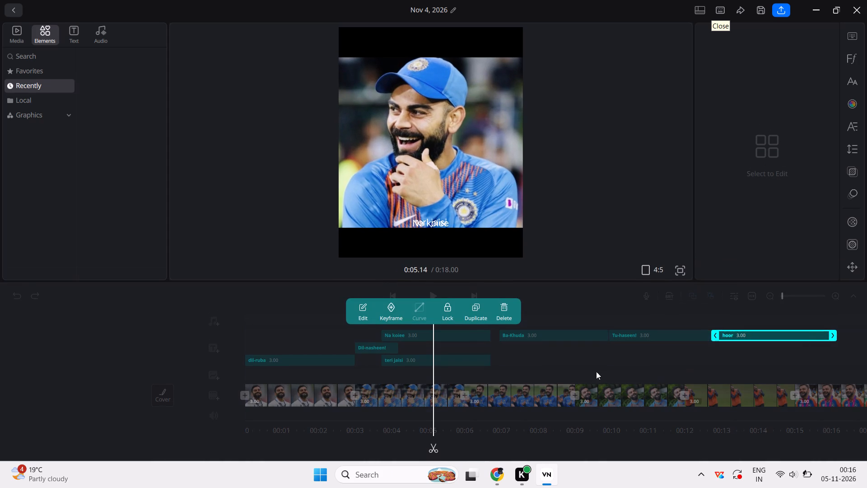
Move the "teri jaisi" title clip directly behind "hoor" on the same track, starting at about 0:15.9.
click(416, 359)
drag(416, 359, 837, 332)
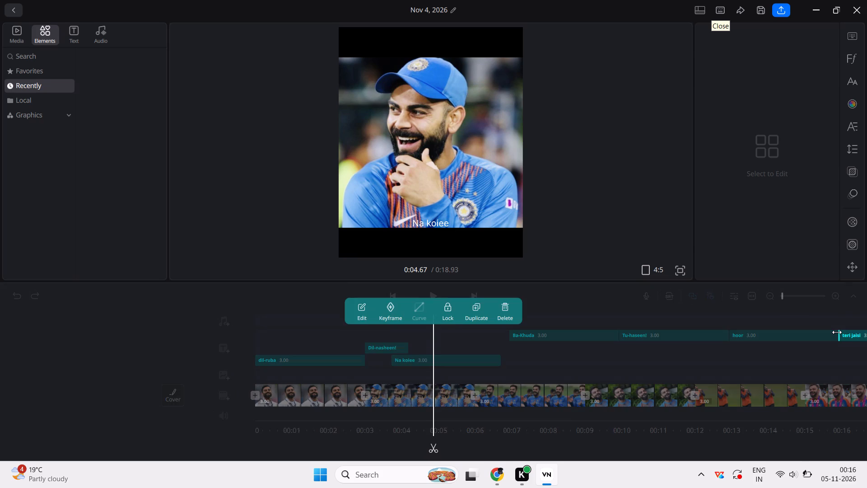
Move the "Na koiee" title clip to the end of the title sequence, after "teri jaisi", starting at about 0:19.2.
click(446, 364)
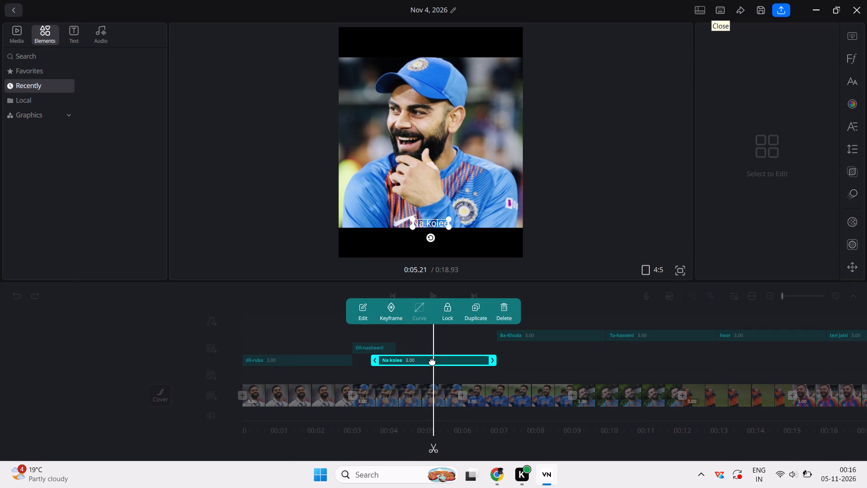
drag(432, 361, 859, 347)
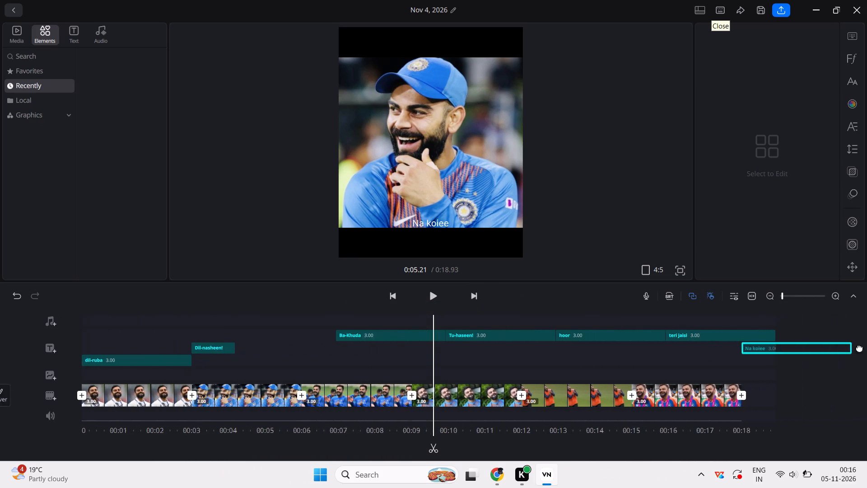
drag(859, 347, 781, 338)
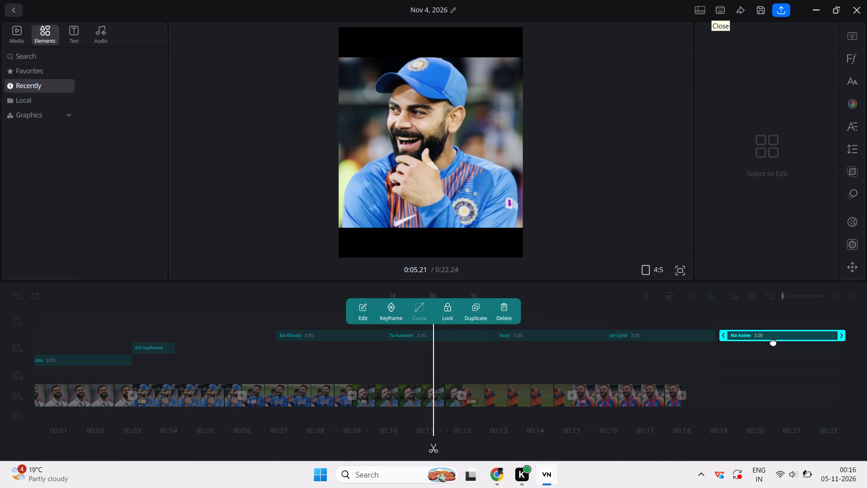
Reposition the "Dil-nasheen!" title in the frame from the photo's bottom edge to beside the cricketer's face.
click(147, 347)
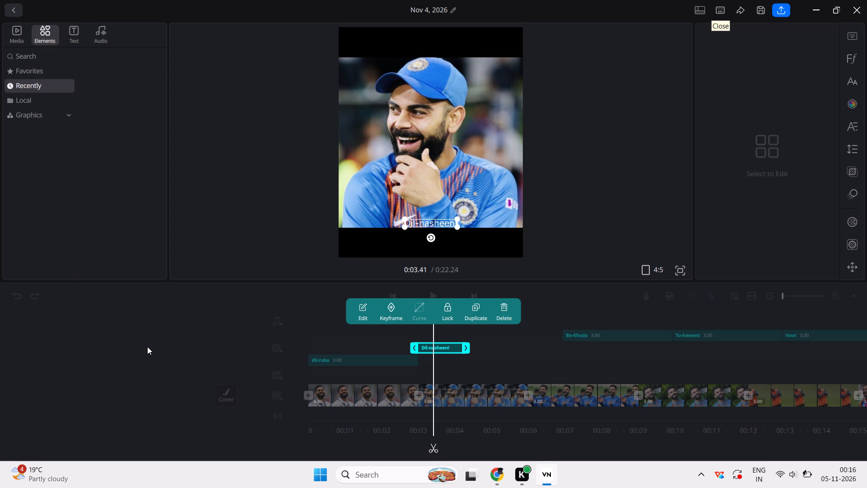
key(space)
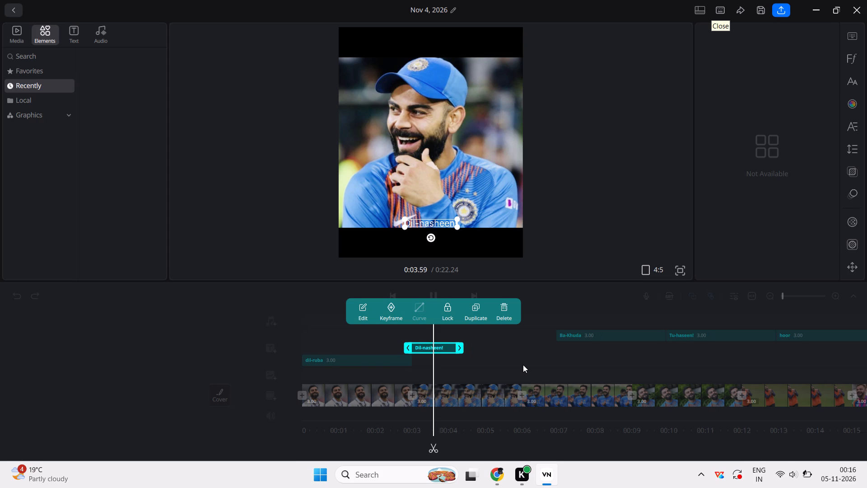
click(383, 344)
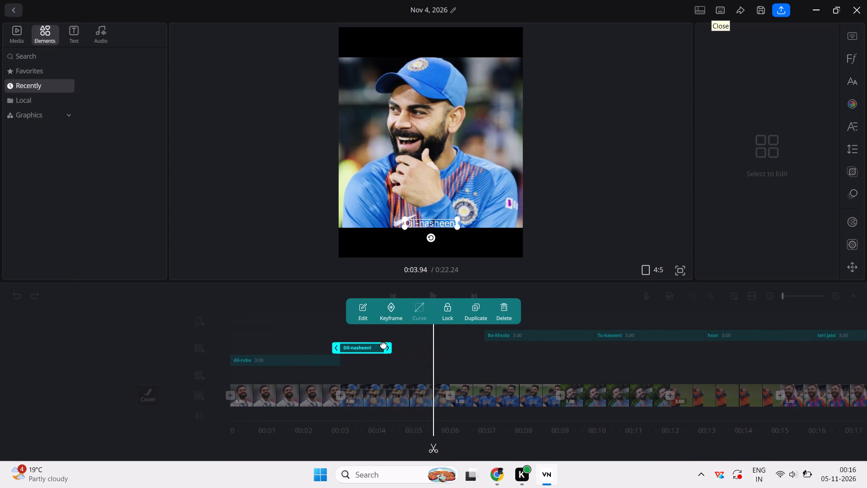
drag(433, 222, 482, 132)
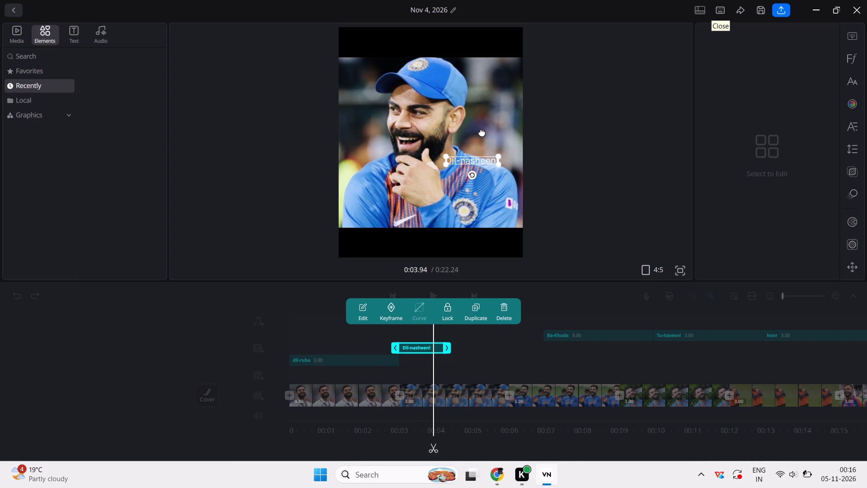
drag(482, 132, 488, 135)
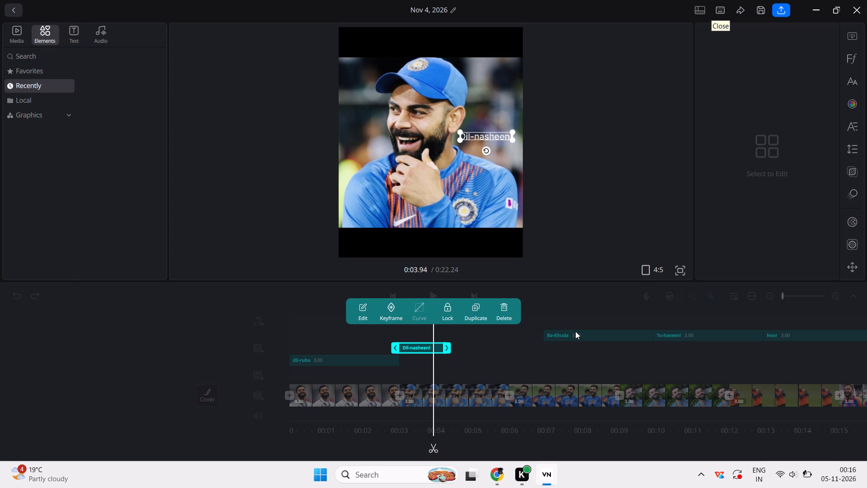
drag(575, 331, 569, 334)
Shorten the second photo clip to 1.07 s by trimming its end to match the end of the "Dil-nasheen!" title.
click(472, 394)
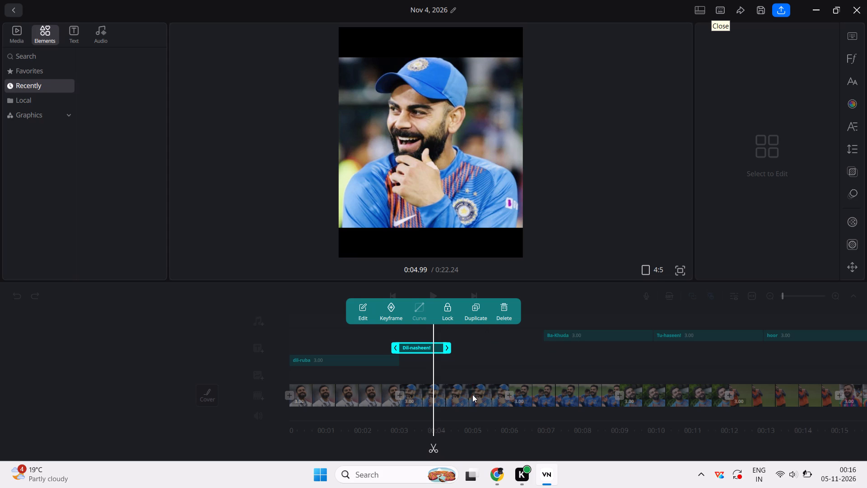
click(467, 396)
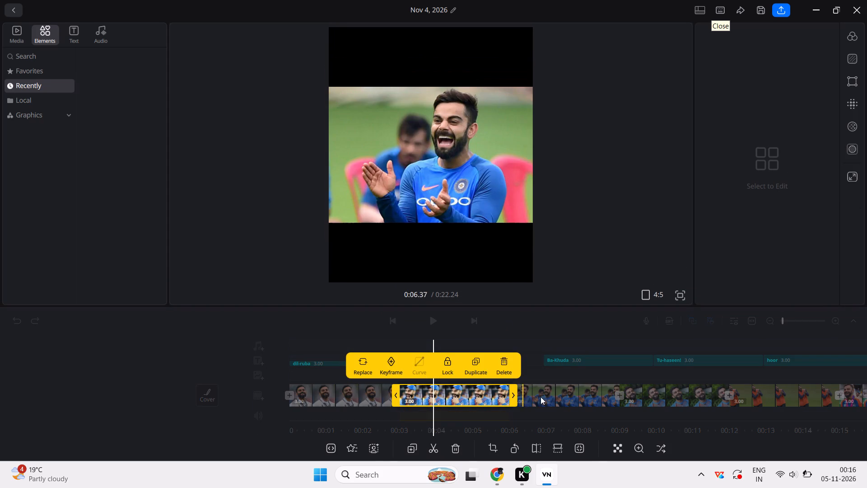
drag(515, 397, 444, 394)
click(485, 383)
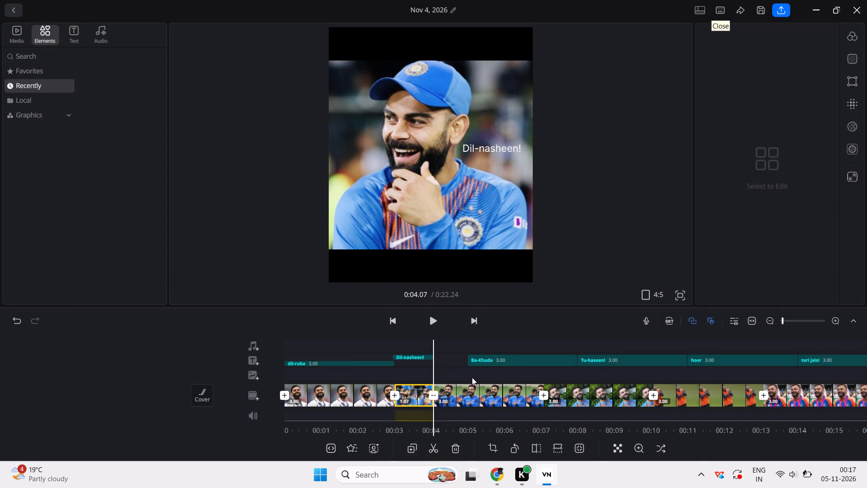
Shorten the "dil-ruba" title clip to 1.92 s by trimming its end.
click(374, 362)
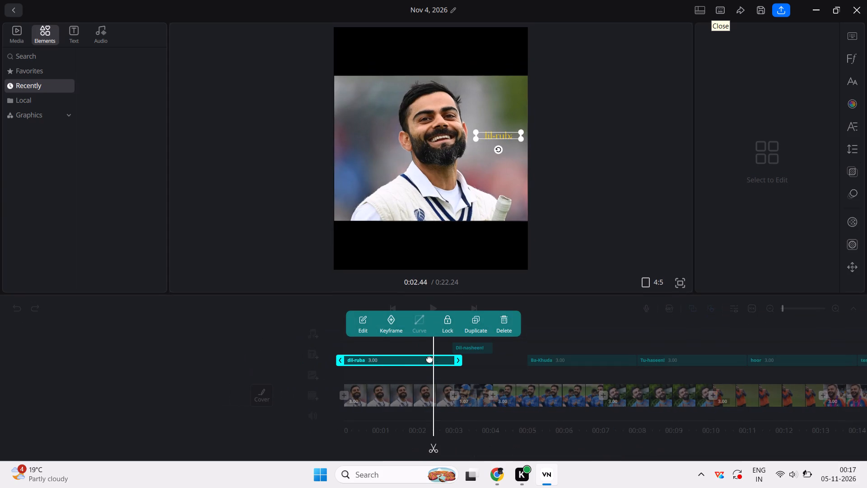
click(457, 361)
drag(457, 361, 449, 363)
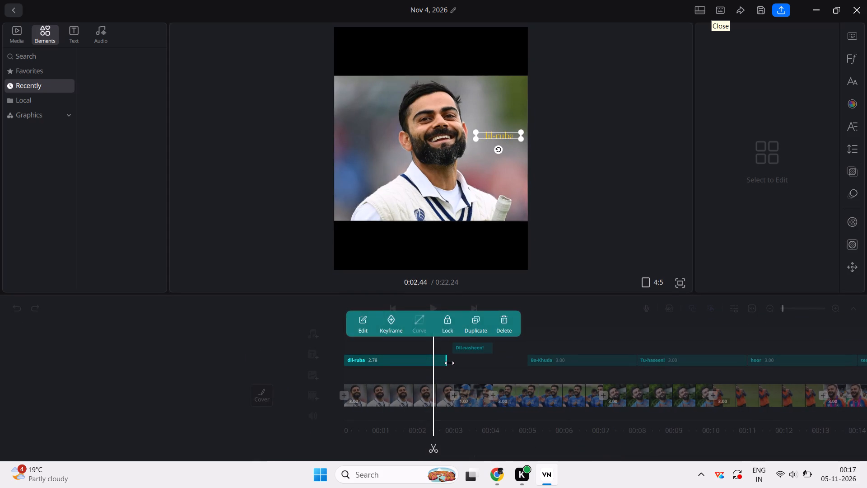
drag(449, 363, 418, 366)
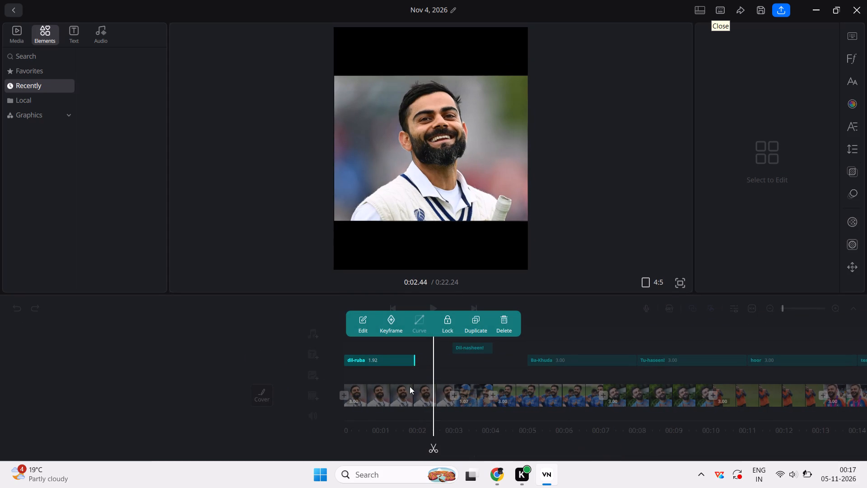
Shorten the first photo clip to 1.35 s by trimming its end.
click(404, 396)
click(433, 394)
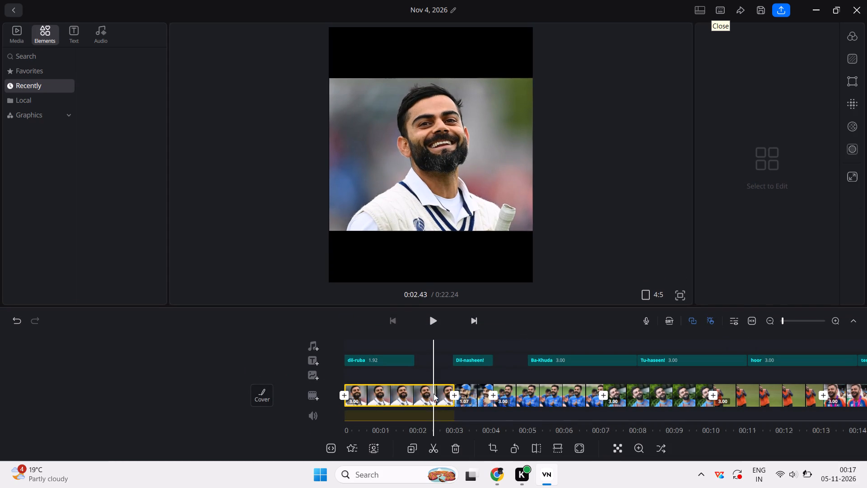
drag(457, 392, 406, 394)
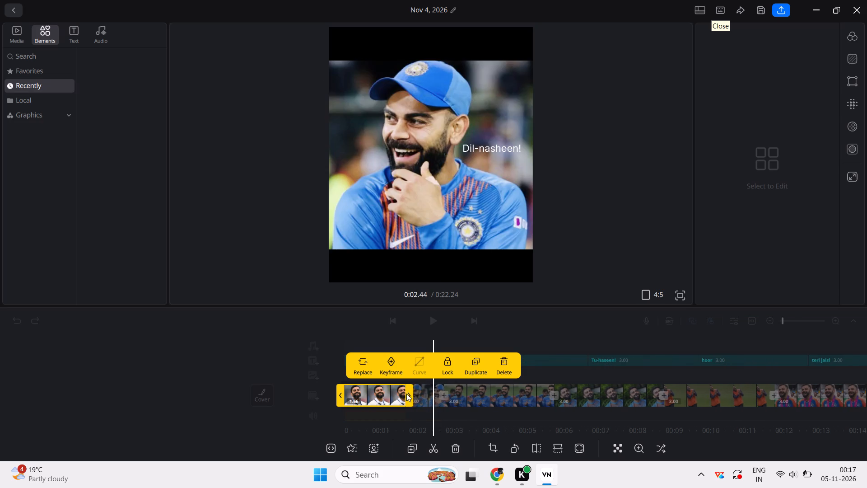
drag(406, 394, 396, 394)
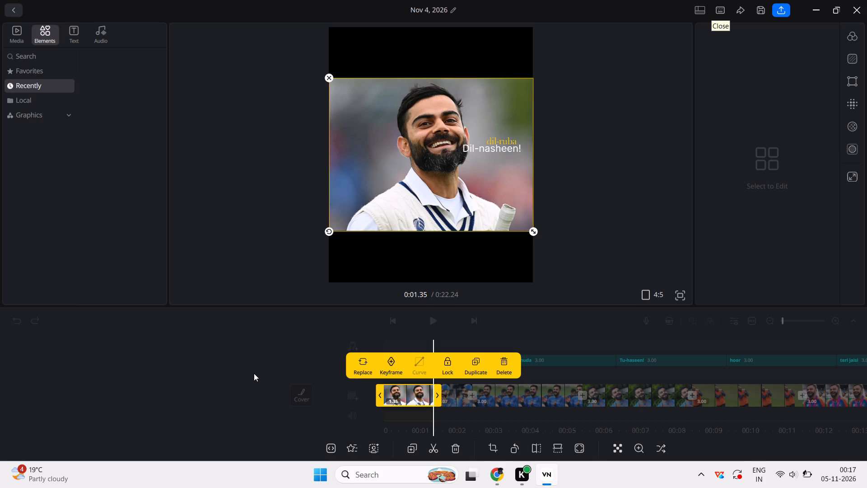
Play back the opening photos to review how their cuts line up with the "dil-ruba" and "Dil-nasheen!" titles.
key(space)
click(358, 383)
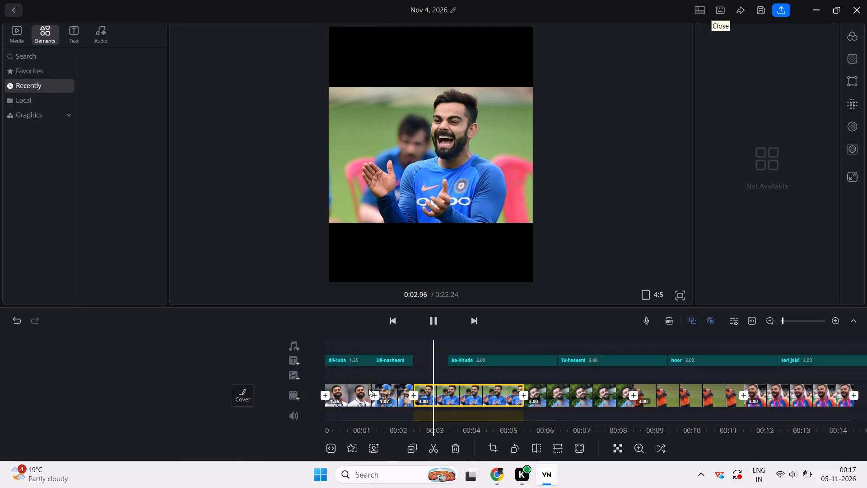
scroll(402, 390, right, 4)
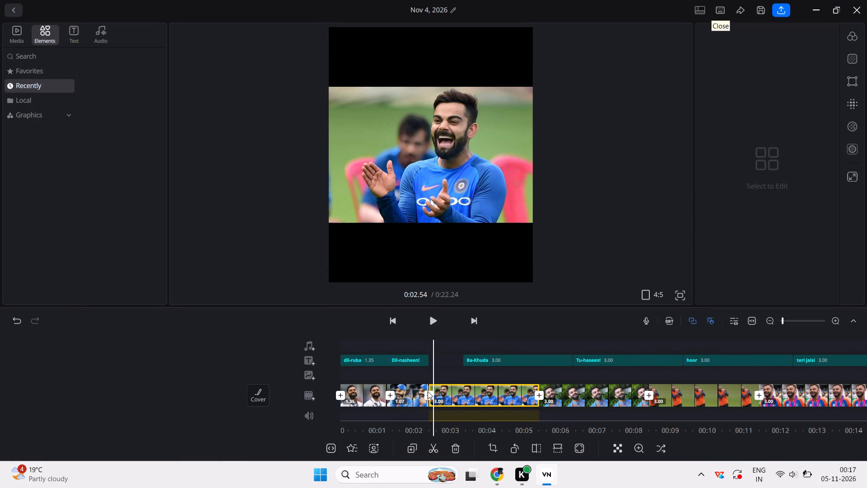
scroll(428, 391, right, 3)
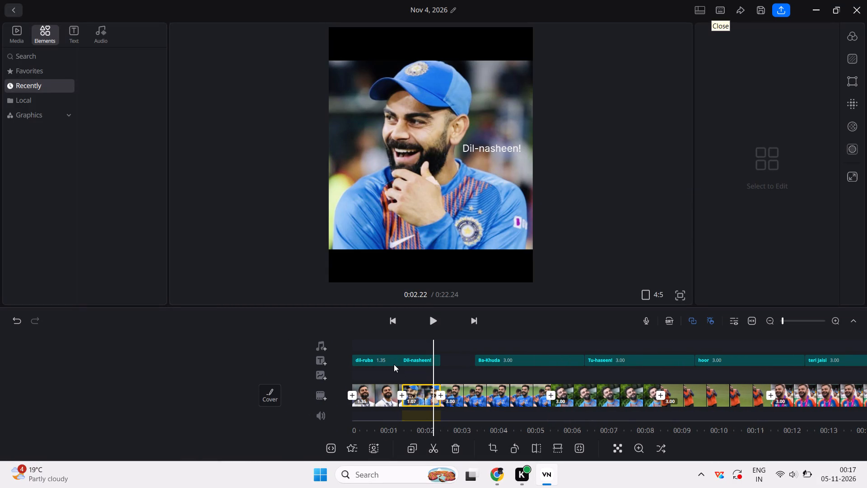
Trim the end of the "dil-ruba" title clip to a duration of 1.30 s.
click(394, 364)
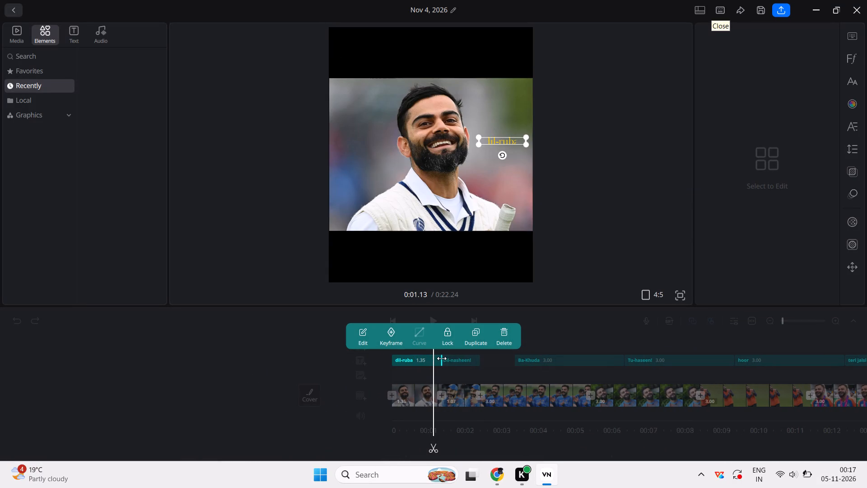
click(442, 358)
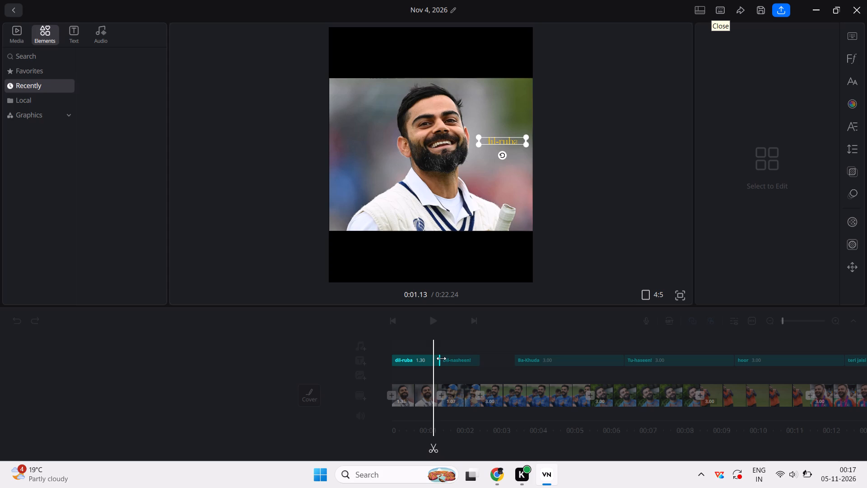
Replay the opening and scrub back through it to check the timing of the first two titles and photo changes.
scroll(414, 366, right, 4)
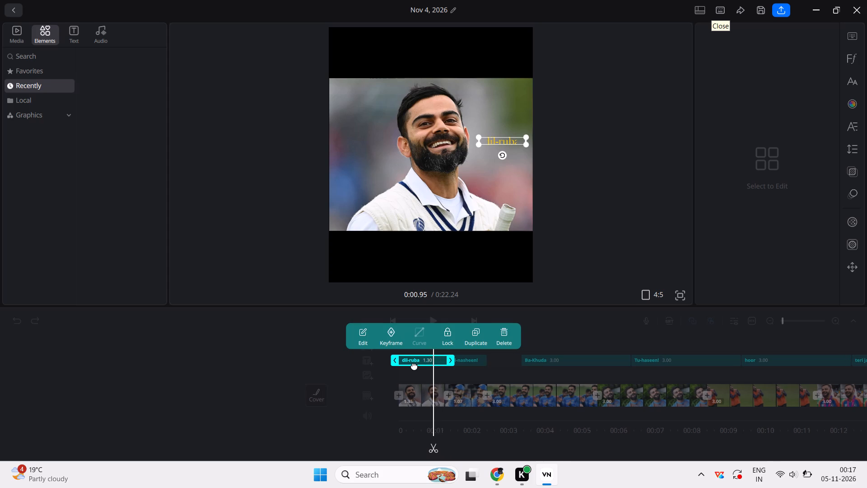
scroll(414, 366, right, 3)
key(space)
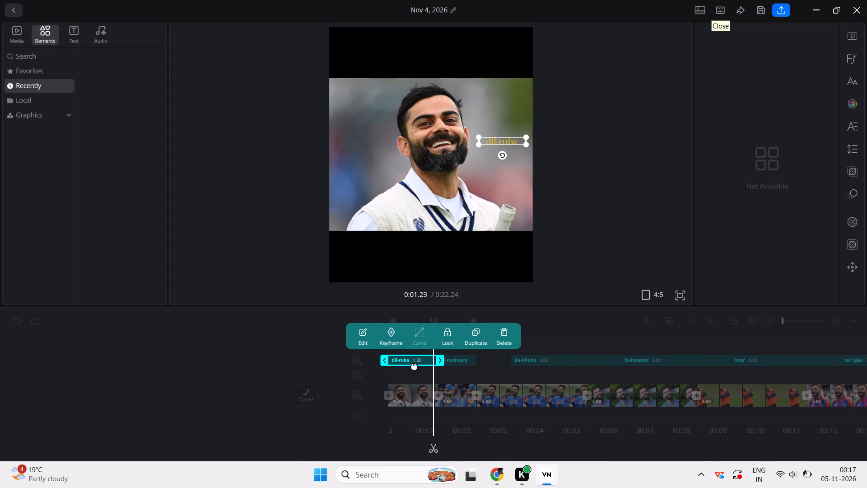
key(space)
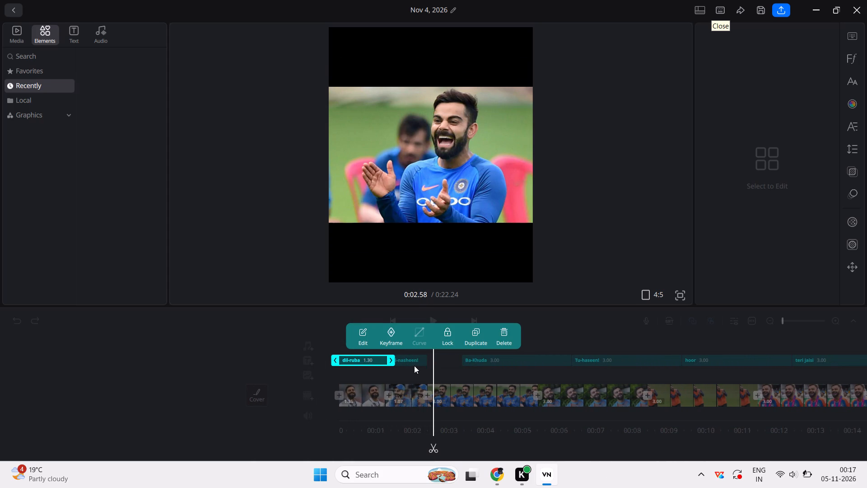
scroll(414, 366, right, 1)
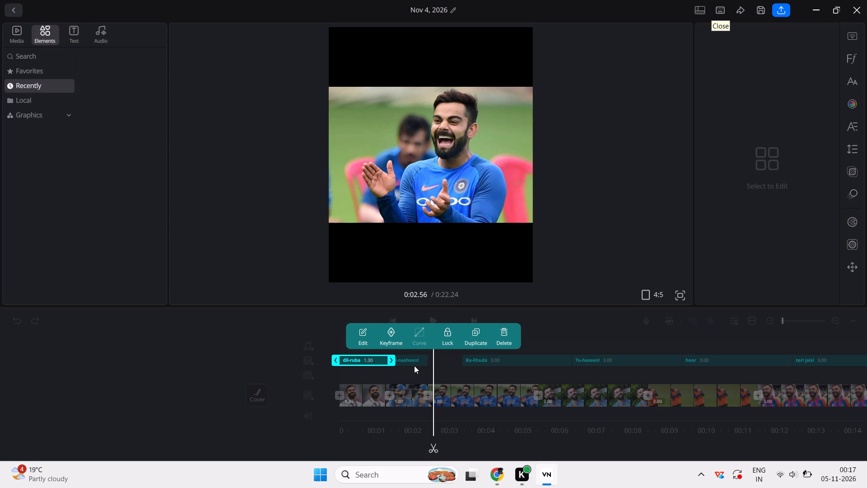
scroll(414, 366, right, 2)
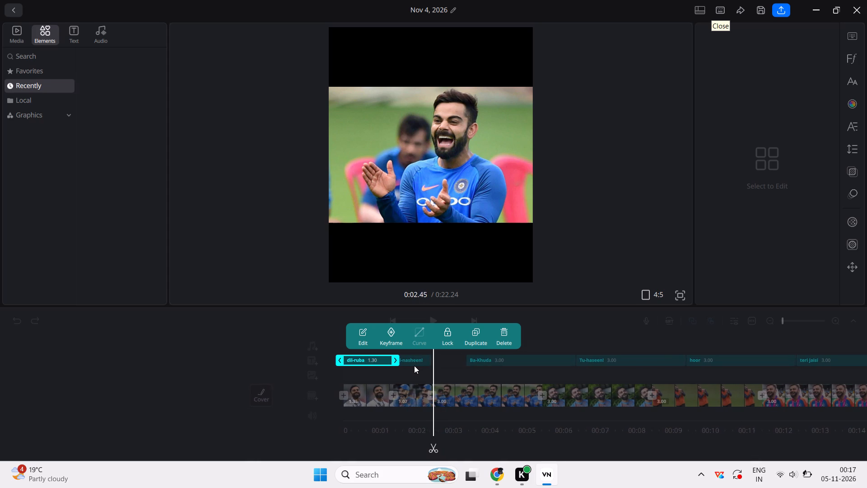
scroll(414, 366, right, 2)
Move the "Ba-Khuda" title to directly after "Dil-nasheen!" and trim its end to a duration of 1.89 s.
click(508, 356)
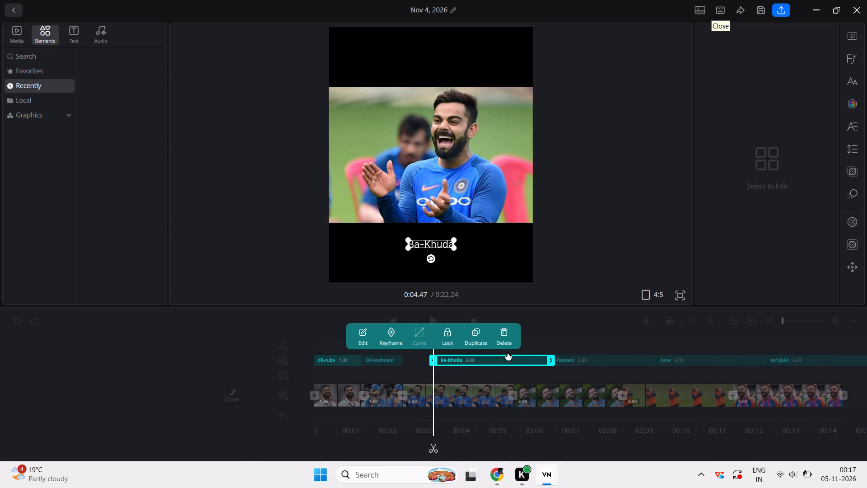
drag(476, 360, 452, 360)
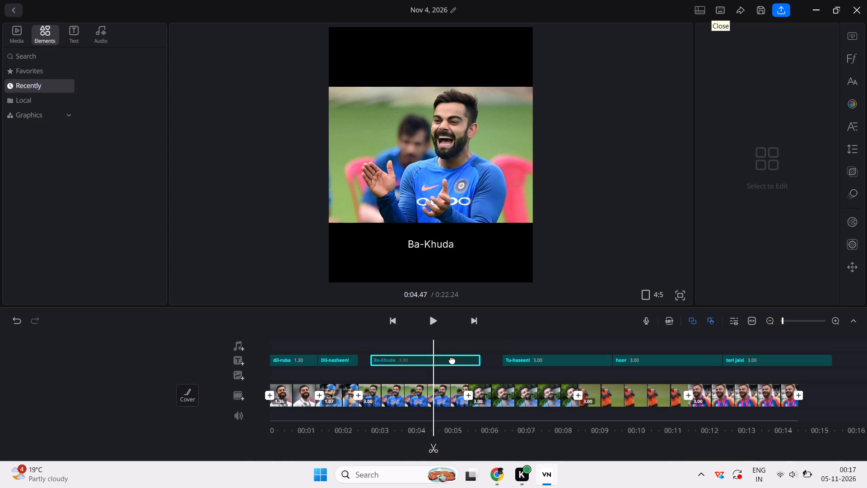
drag(452, 360, 441, 360)
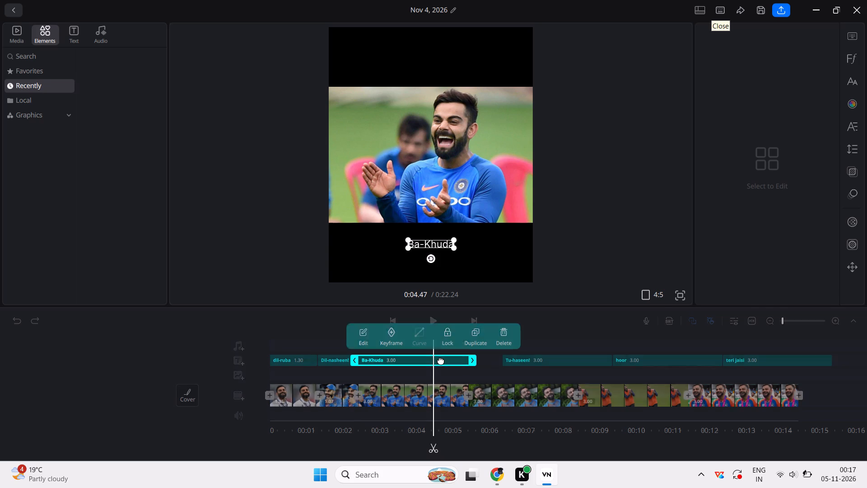
drag(472, 361, 459, 362)
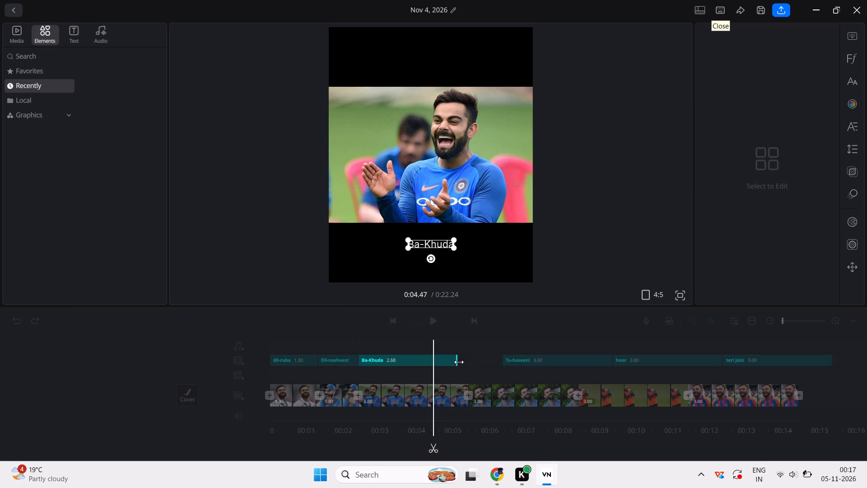
drag(459, 362, 431, 364)
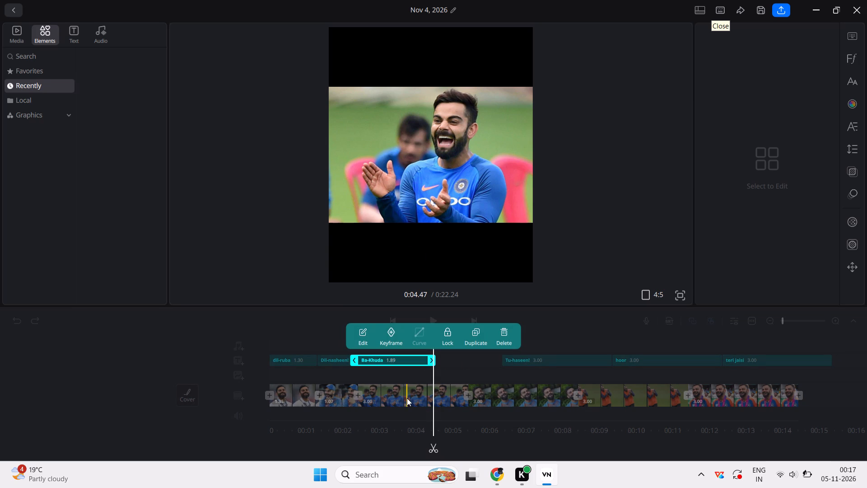
Shorten the third photo clip, under the "Ba-Khuda" title, to 1.36 s by trimming its end.
click(407, 398)
click(407, 398)
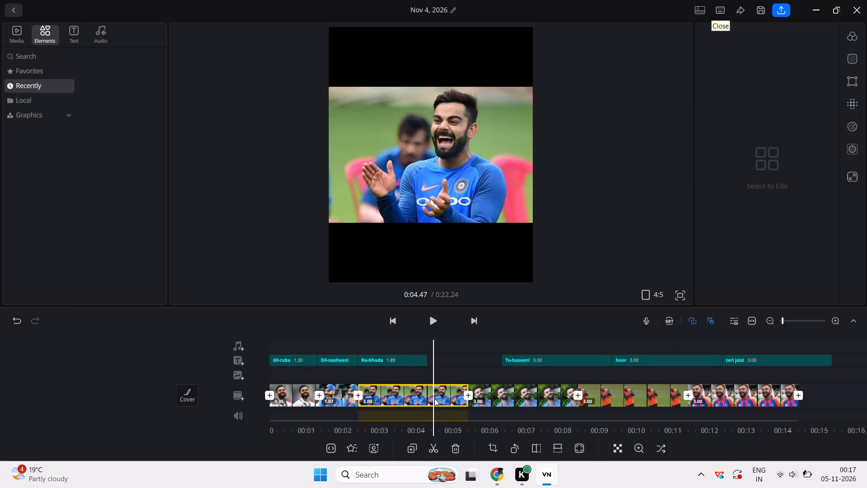
click(434, 399)
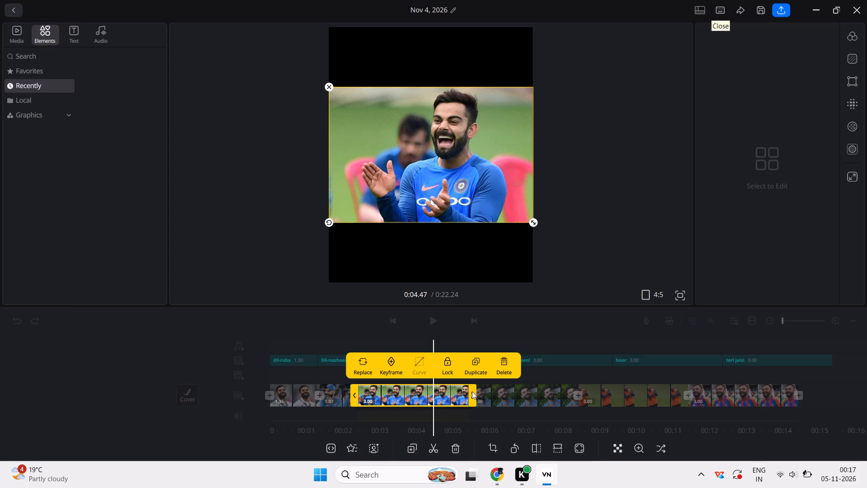
drag(472, 391, 412, 395)
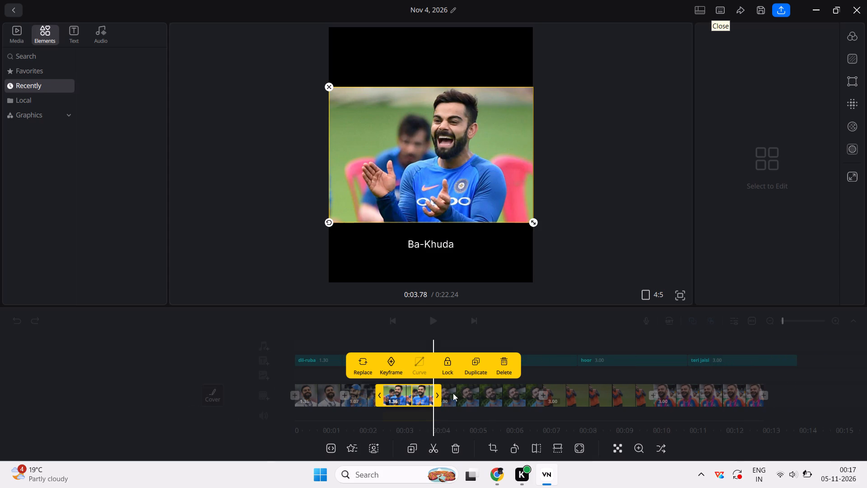
click(466, 393)
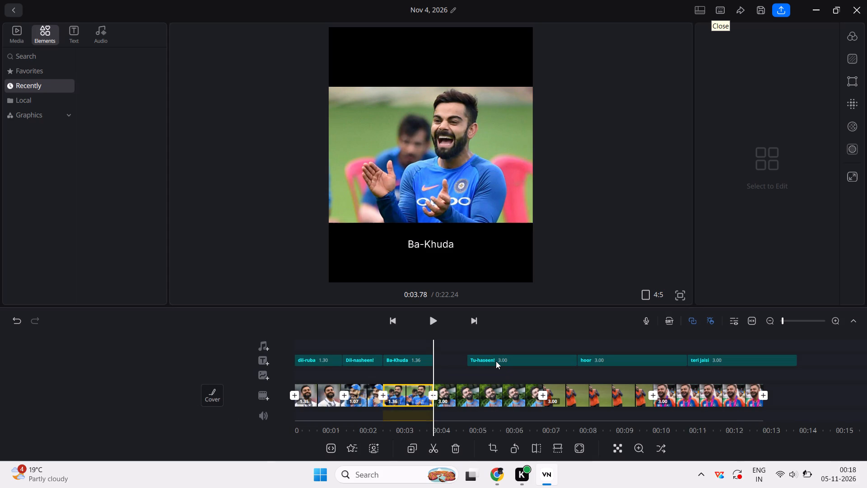
Move the "Tu-haseen!" title earlier so it starts directly after "Ba-Khuda", in line with the fourth photo.
scroll(496, 361, left, 1)
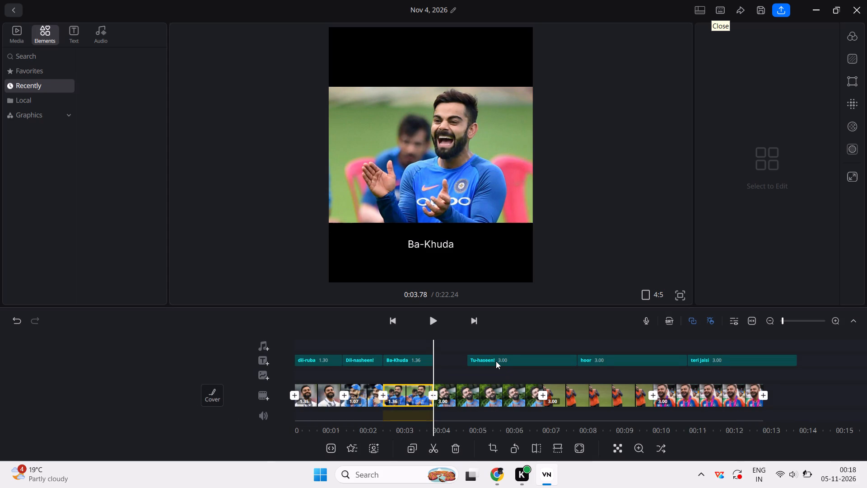
scroll(496, 361, left, 1)
double_click(496, 361)
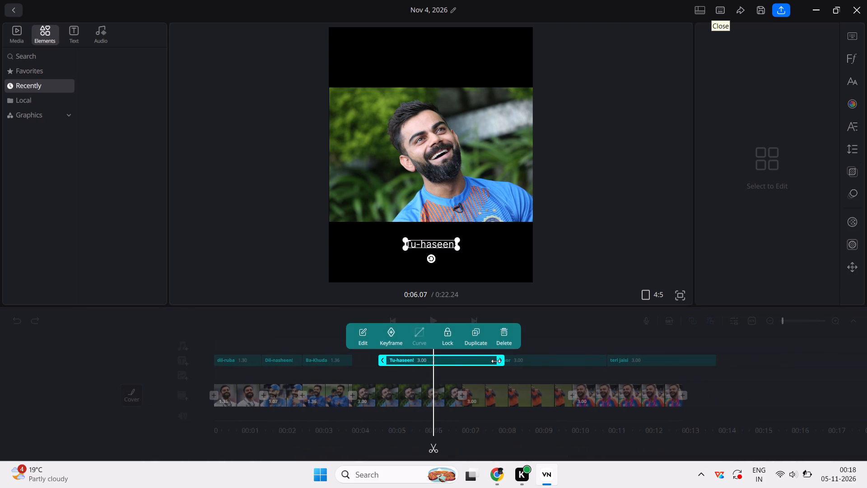
drag(471, 361, 443, 362)
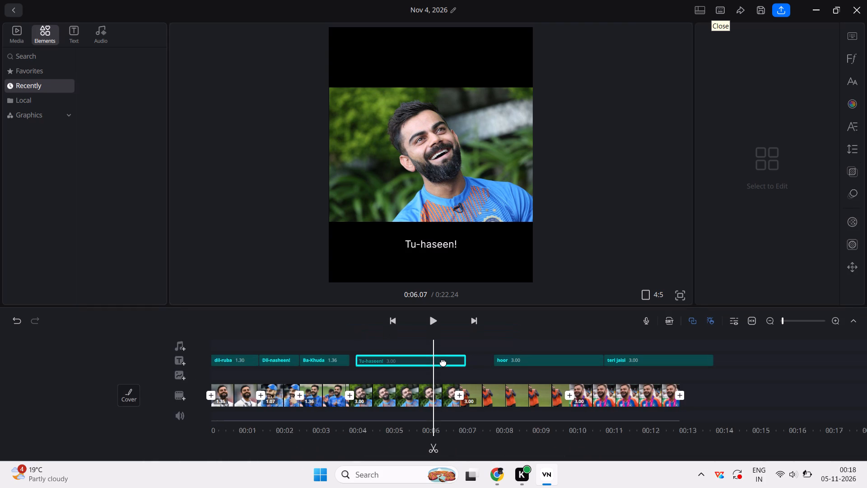
drag(443, 362, 436, 361)
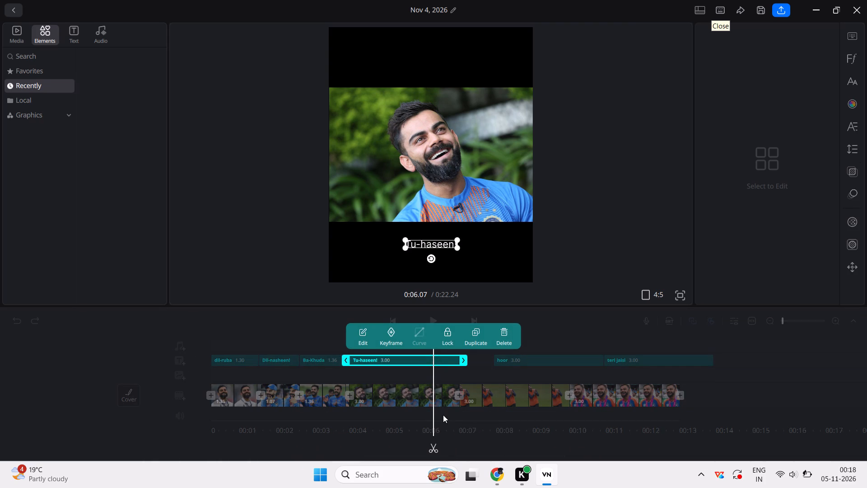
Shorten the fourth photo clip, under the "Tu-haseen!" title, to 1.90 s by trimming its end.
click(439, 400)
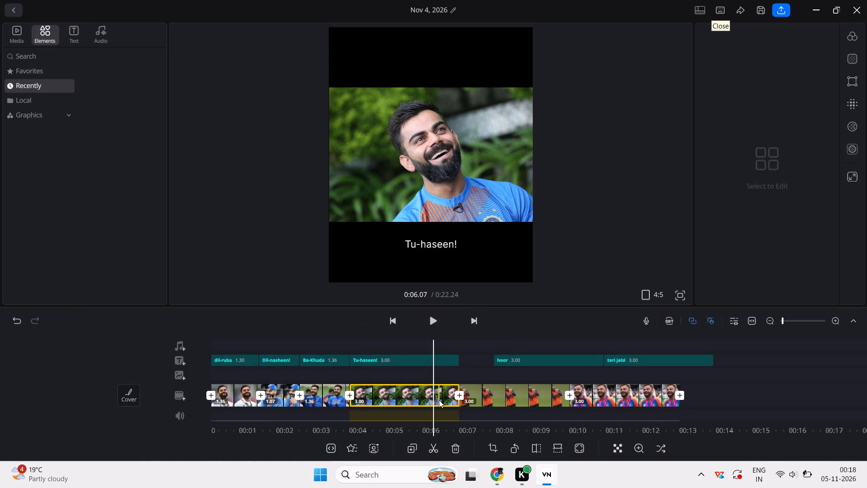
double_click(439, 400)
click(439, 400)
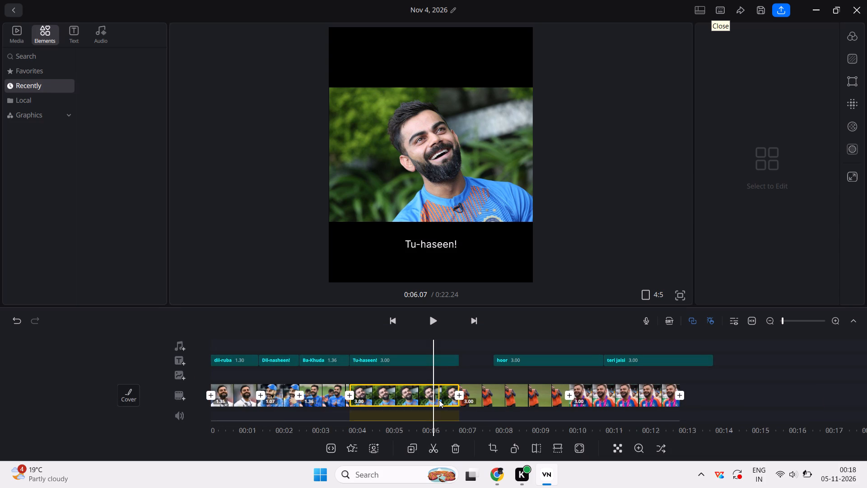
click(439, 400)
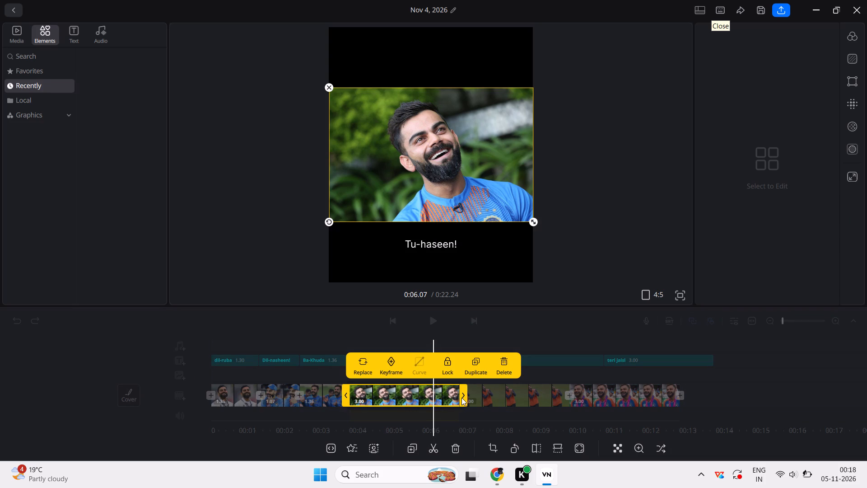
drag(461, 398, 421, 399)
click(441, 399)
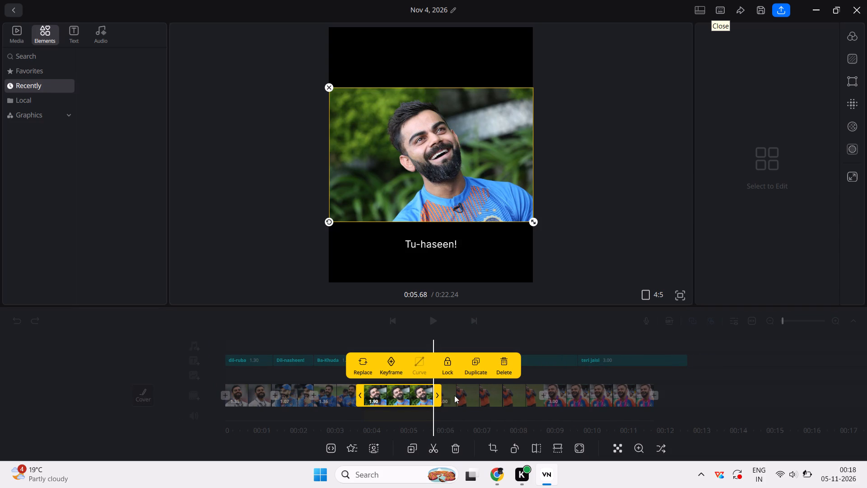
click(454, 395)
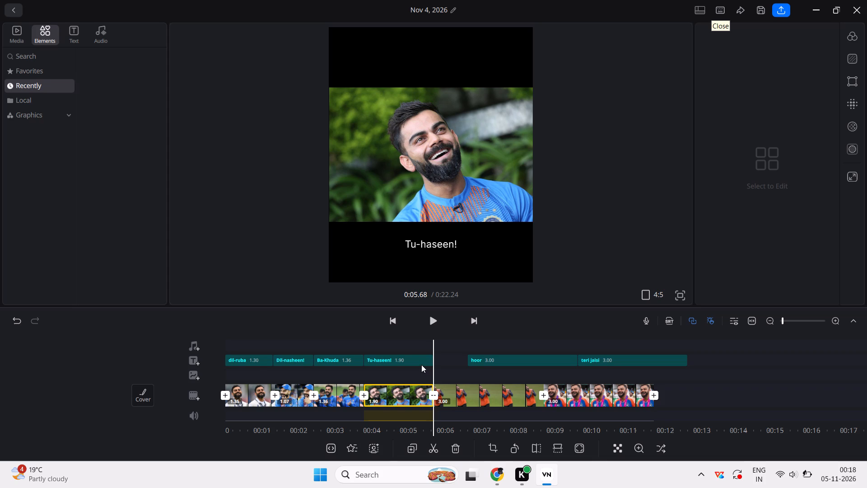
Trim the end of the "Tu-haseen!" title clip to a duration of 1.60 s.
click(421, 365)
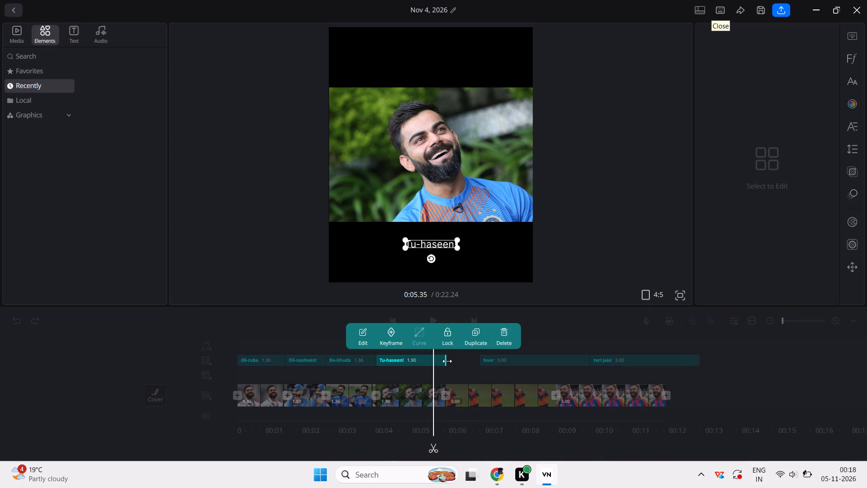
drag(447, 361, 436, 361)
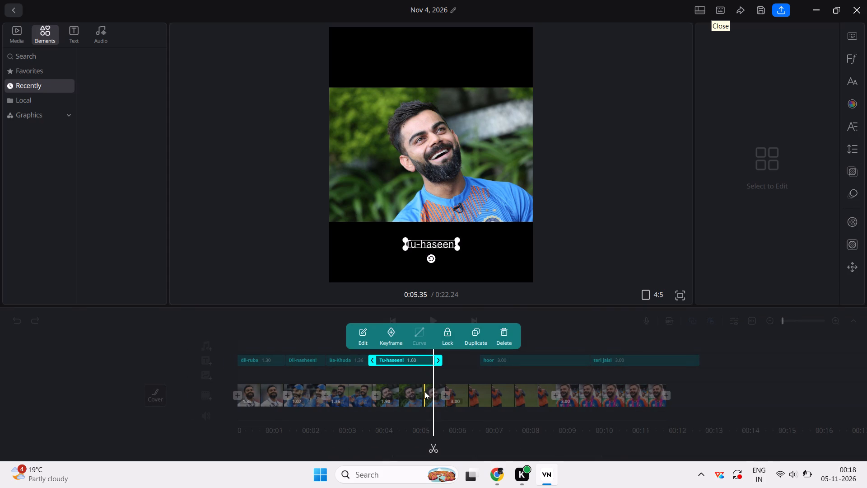
Trim the end of the fourth photo clip further to a duration of 1.39 s.
click(424, 391)
click(438, 395)
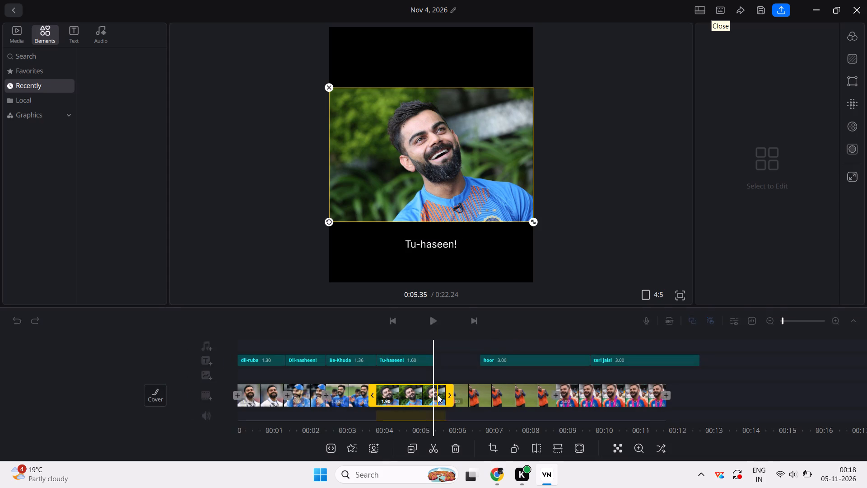
drag(447, 394, 432, 396)
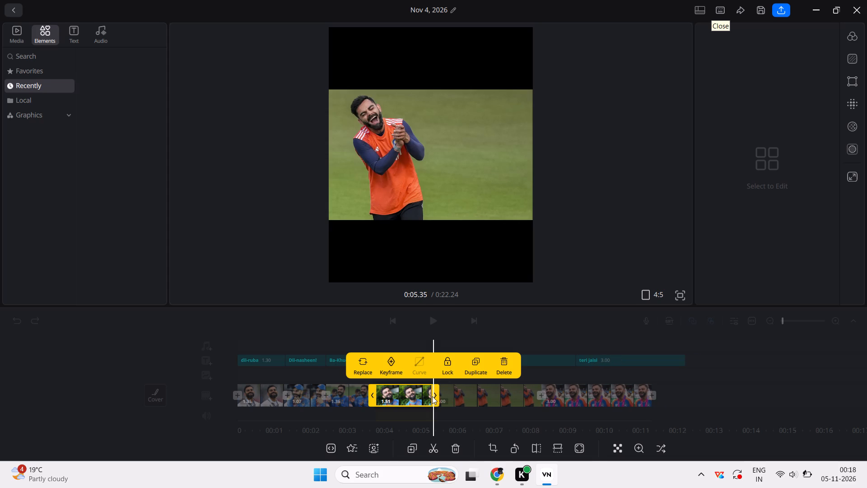
drag(432, 396, 428, 398)
click(458, 395)
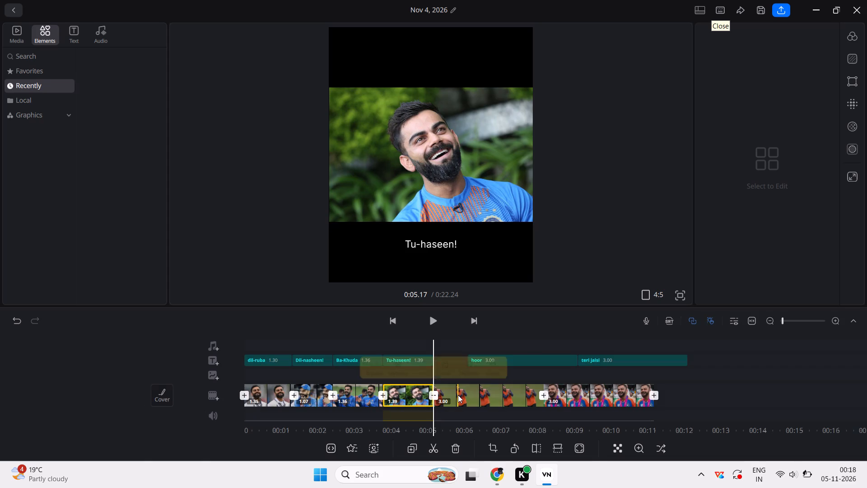
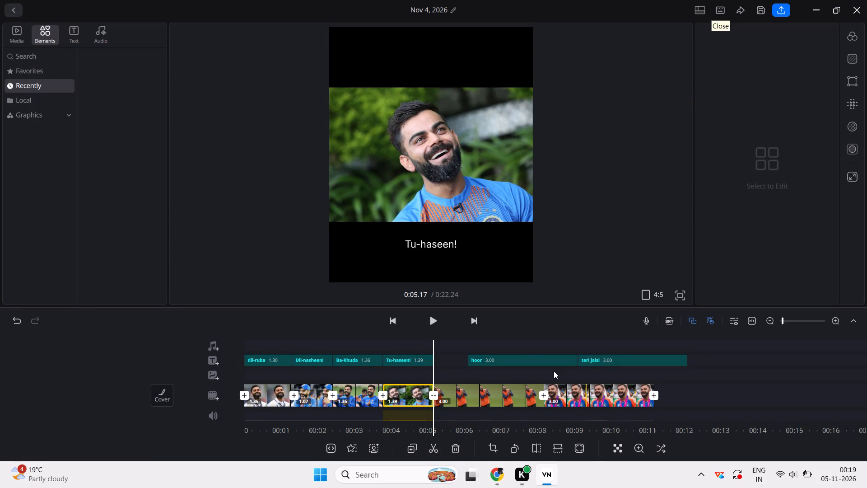
Move the "hoor" title earlier so it starts directly after "Tu-haseen!", in line with the fifth photo.
click(532, 363)
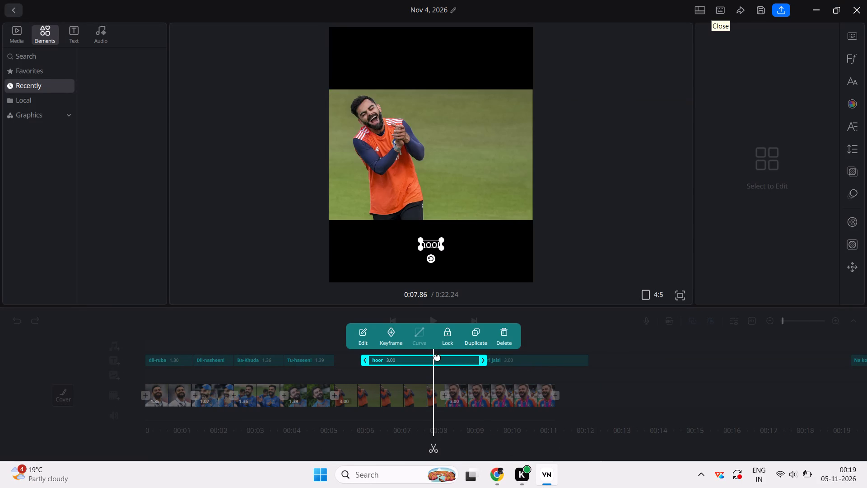
drag(437, 357, 401, 357)
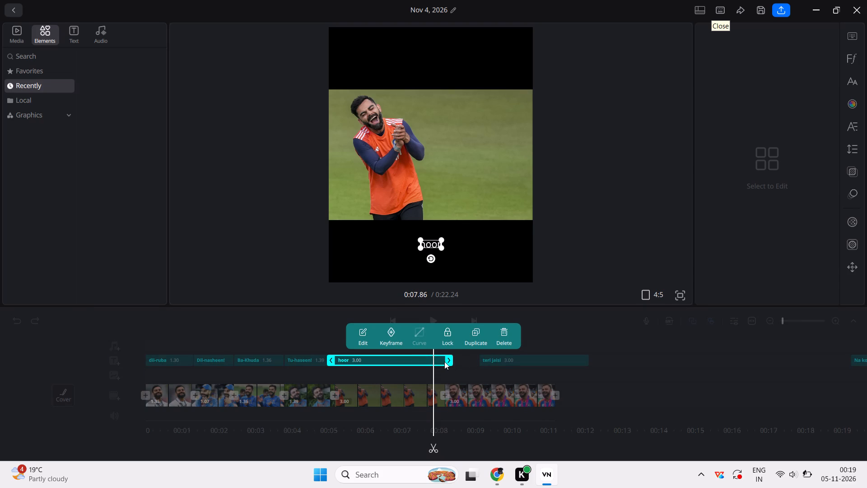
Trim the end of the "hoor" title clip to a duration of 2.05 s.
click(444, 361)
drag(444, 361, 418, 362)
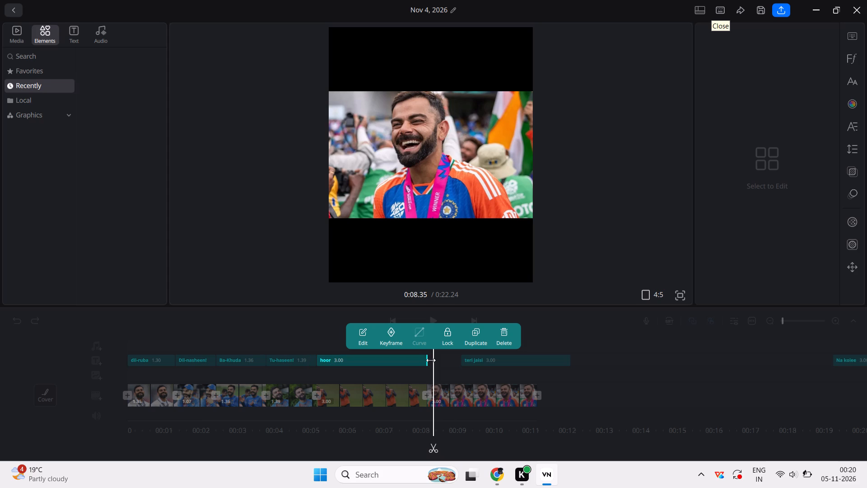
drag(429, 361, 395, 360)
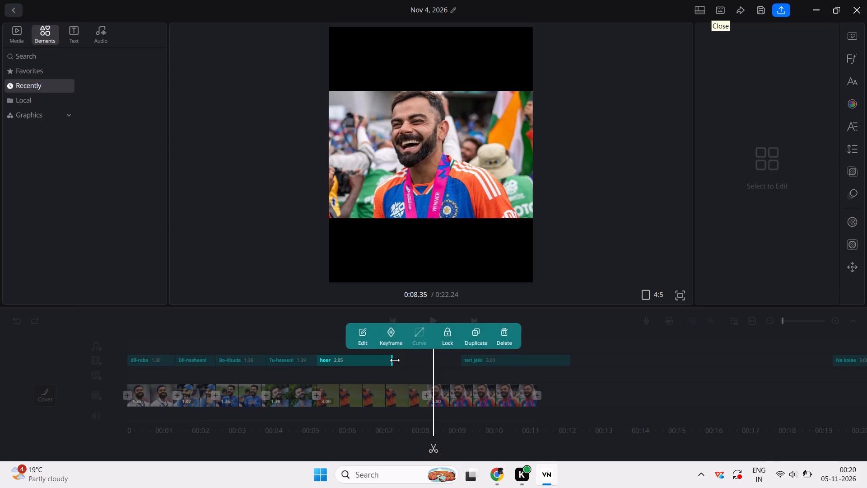
Shorten the fifth photo clip and its "hoor" title to 1.58 s by trimming the photo's end.
click(388, 399)
click(388, 399)
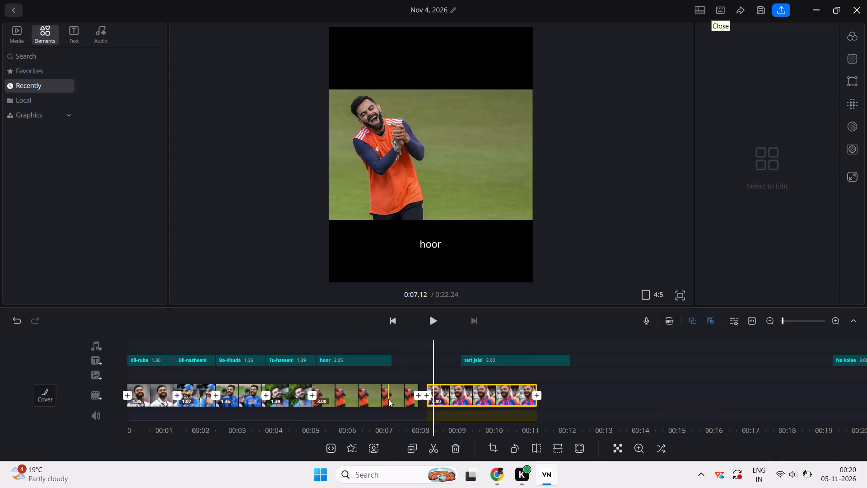
click(388, 399)
double_click(388, 399)
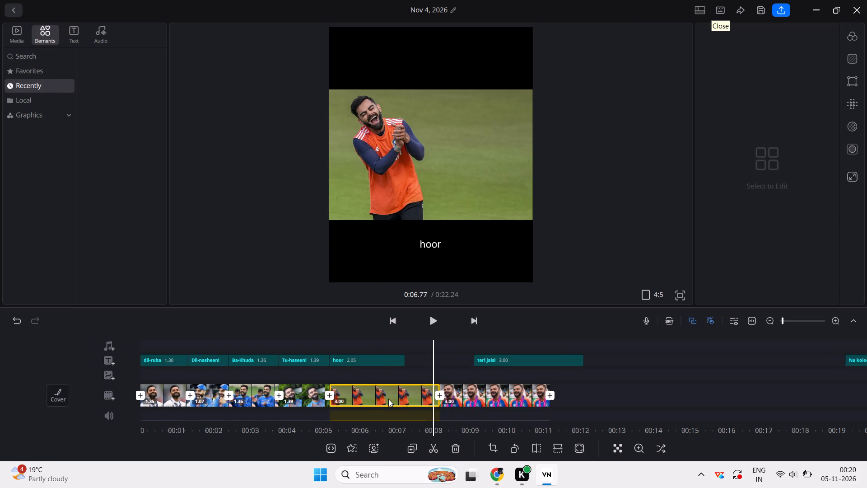
drag(475, 394, 447, 394)
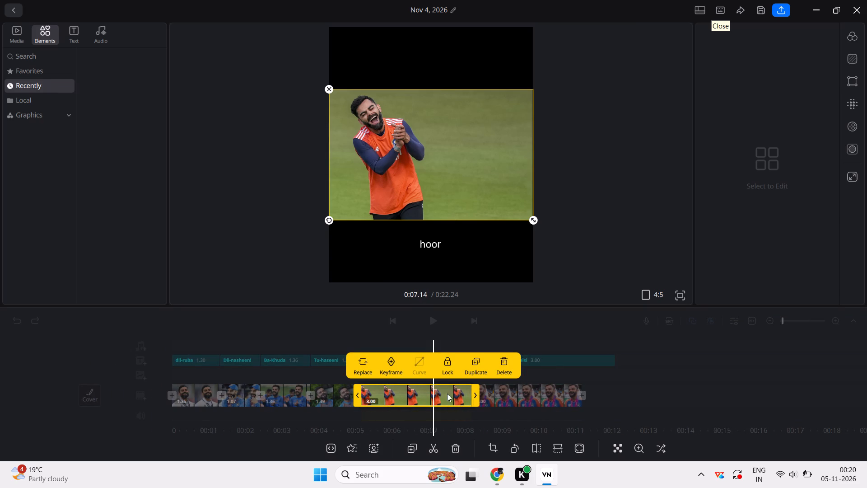
drag(447, 394, 423, 394)
click(473, 395)
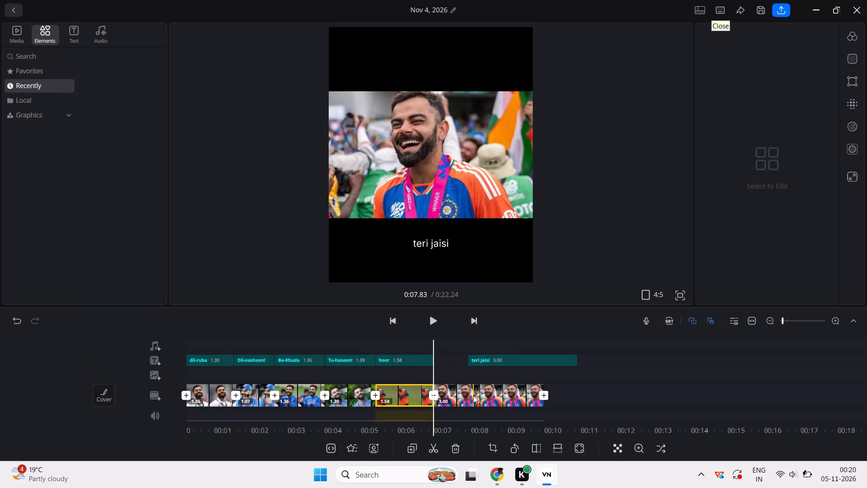
Move the "teri jaisi" title earlier so it starts directly after "hoor", in line with the sixth photo.
double_click(503, 354)
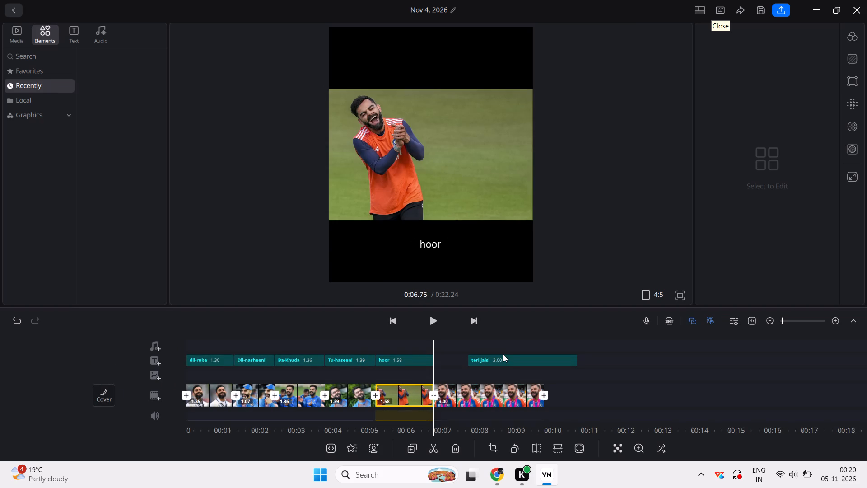
click(480, 358)
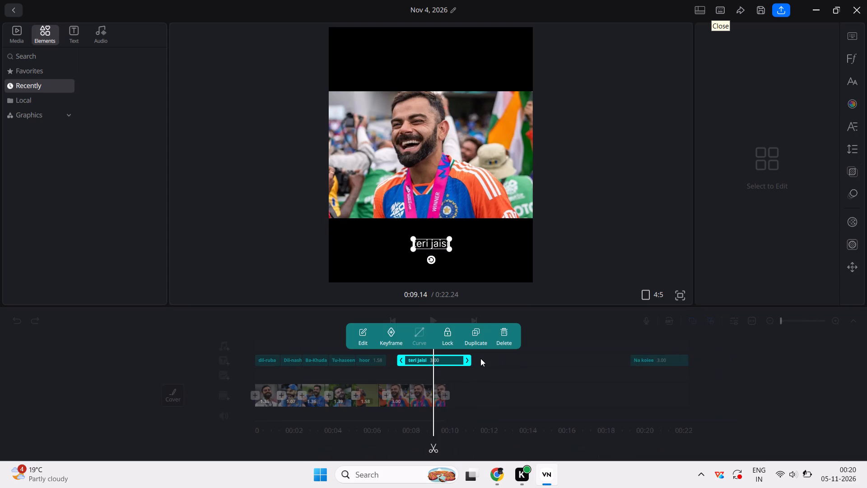
ctrl+scroll(366, 385, up, 5)
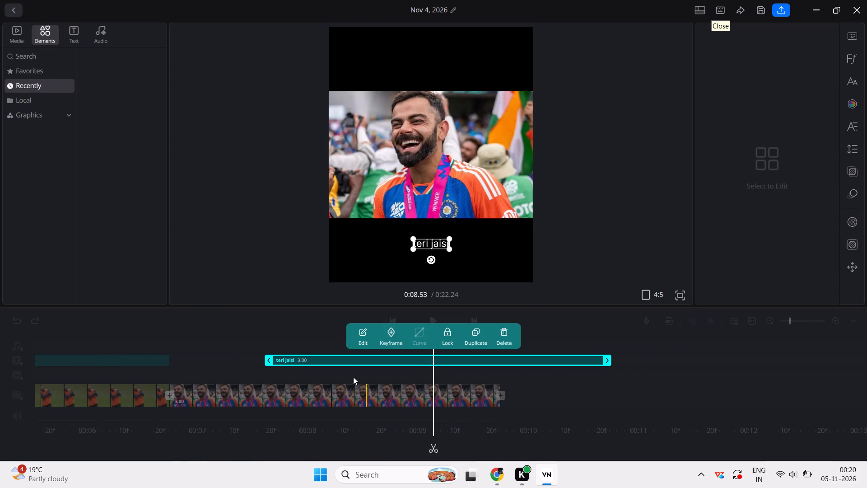
drag(297, 358, 192, 360)
Shorten the sixth photo clip and its "teri jaisi" title to 1.07 s by trimming the photo's end.
click(407, 394)
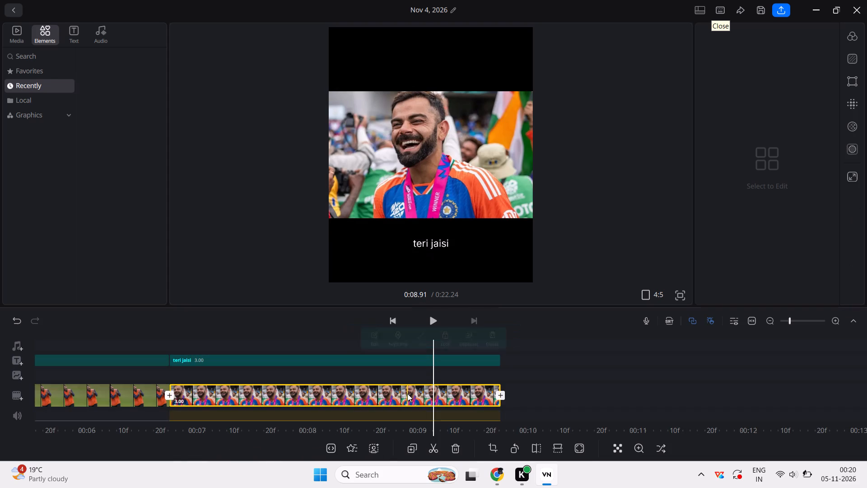
click(455, 393)
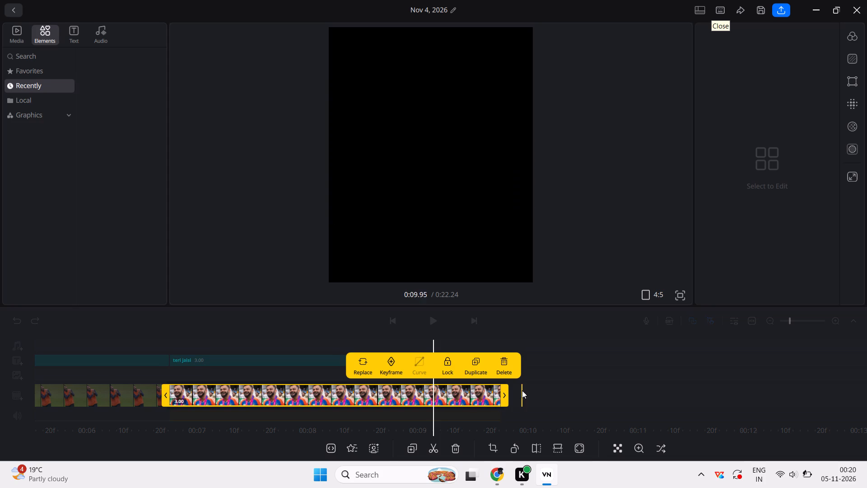
drag(505, 395, 292, 402)
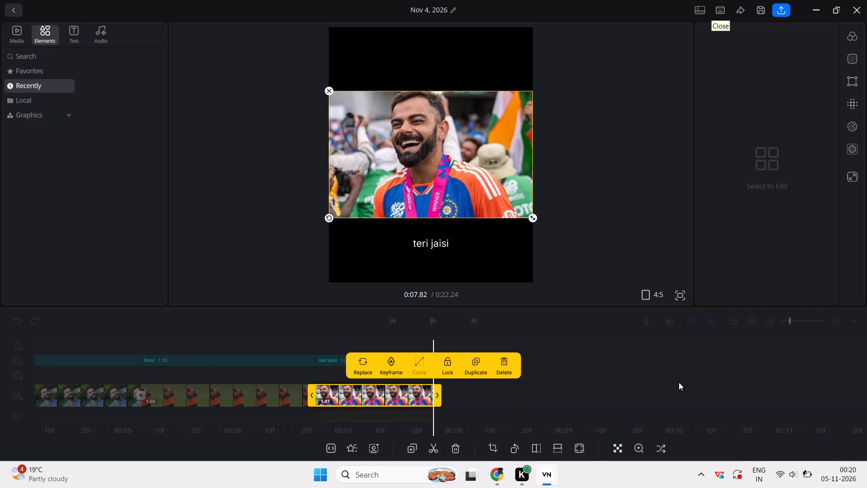
click(669, 383)
click(669, 383)
Play the slideshow from the start to check how the photos and lyric titles change together, stopping at "hoor".
scroll(669, 383, left, 5)
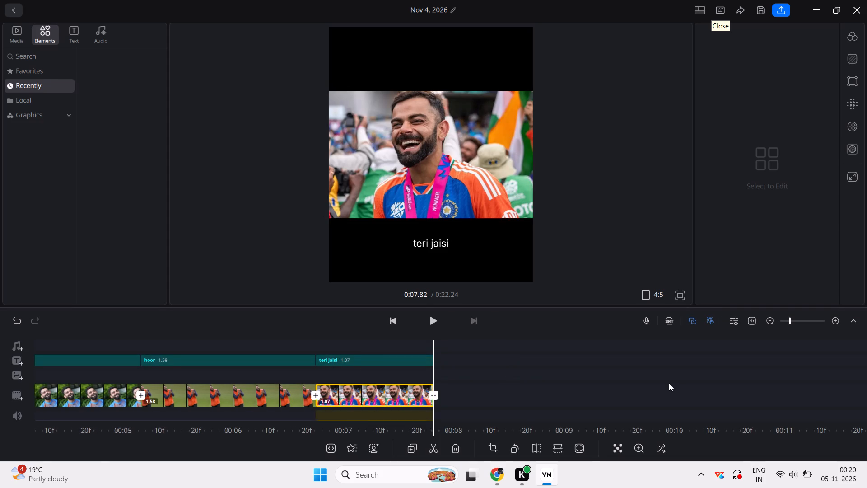
scroll(669, 383, left, 7)
scroll(669, 383, left, 20)
scroll(669, 383, left, 1)
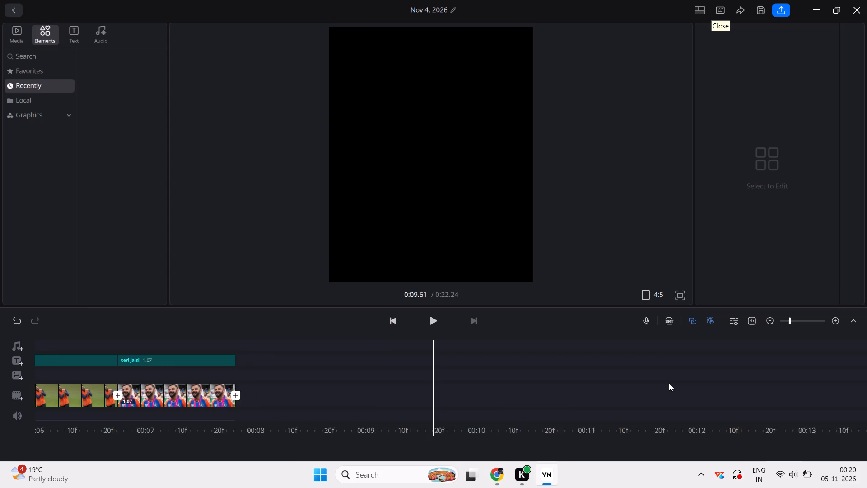
scroll(669, 383, left, 13)
scroll(669, 383, right, 20)
scroll(669, 383, right, 9)
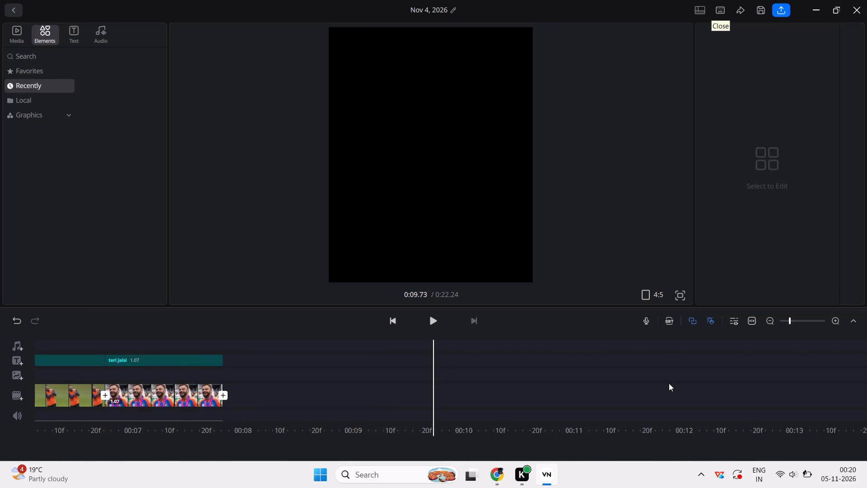
scroll(669, 383, right, 20)
scroll(669, 383, right, 20)
scroll(669, 383, right, 13)
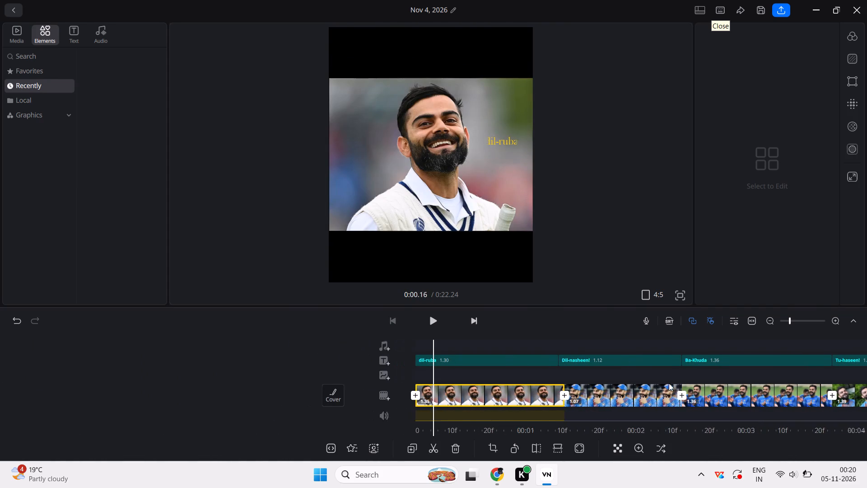
scroll(669, 383, right, 15)
scroll(669, 383, right, 9)
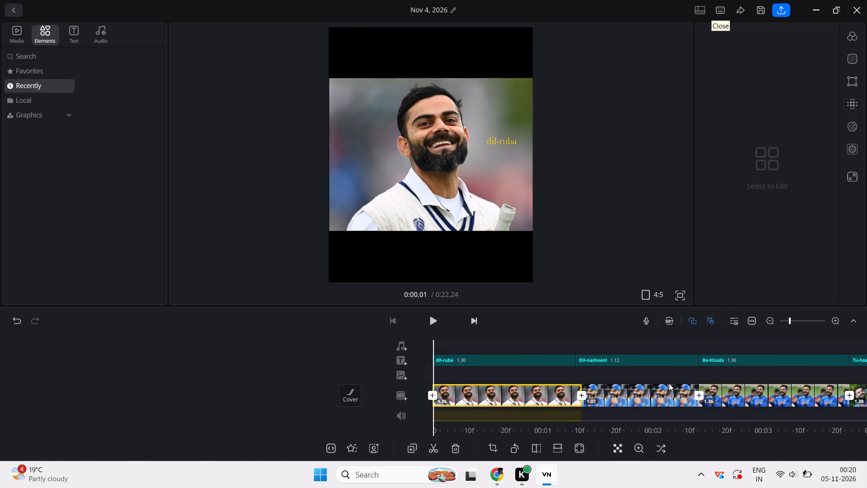
key(space)
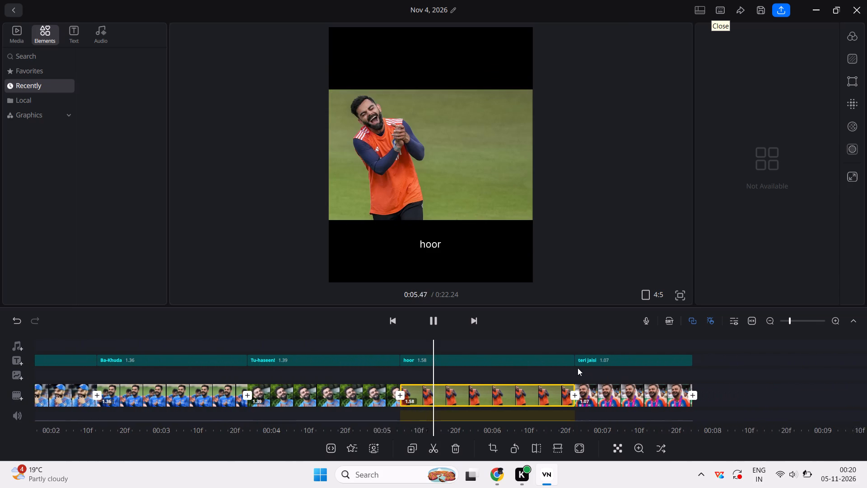
click(406, 355)
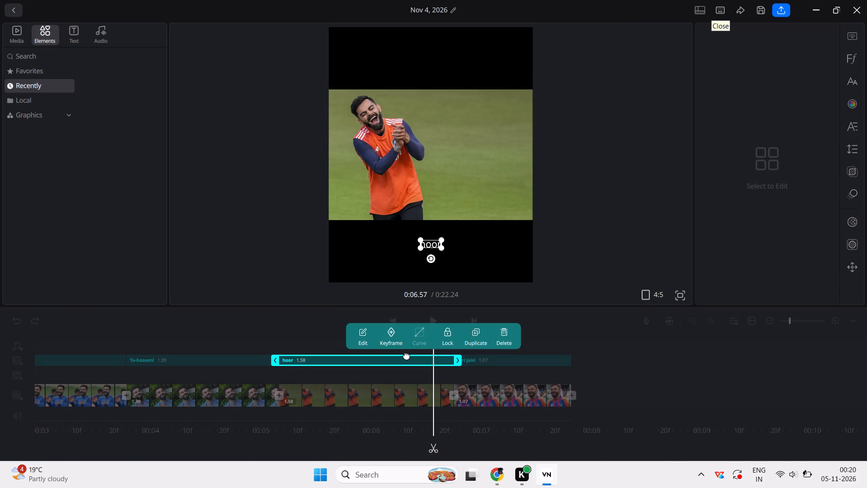
Go back to the early part of the timeline and select the "Ba-Khuda" title above the third photo.
scroll(268, 340, right, 9)
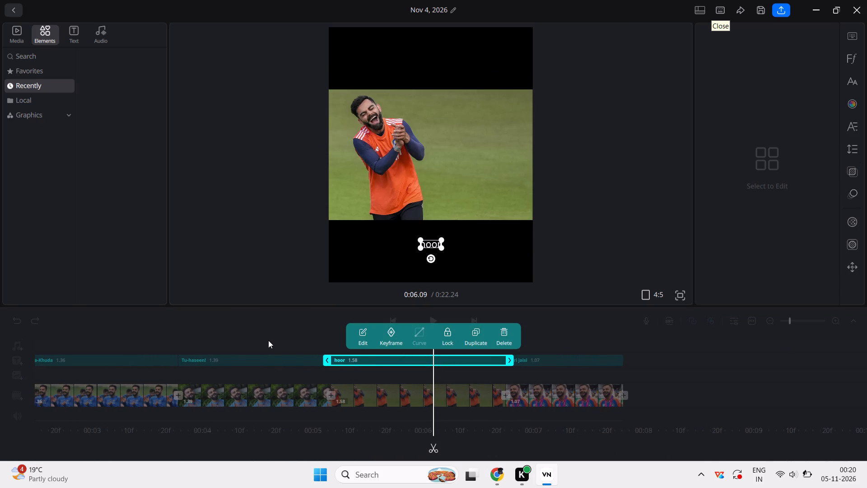
scroll(268, 340, right, 16)
scroll(268, 340, right, 8)
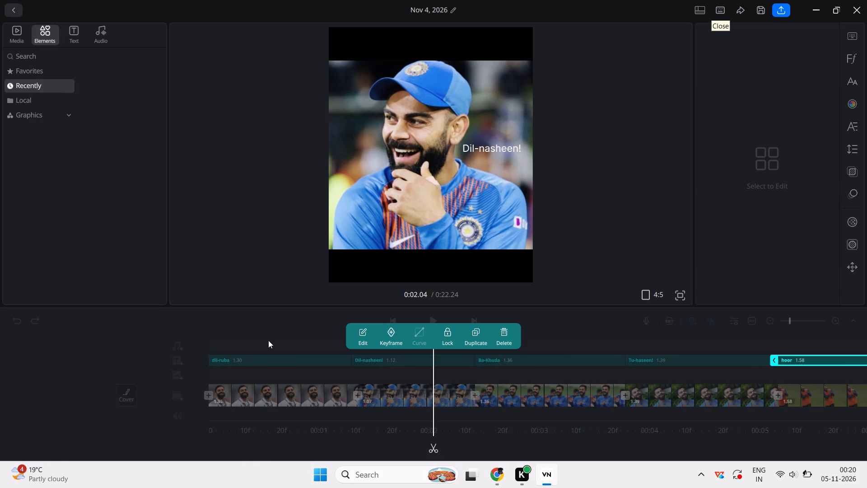
scroll(268, 340, right, 1)
click(530, 362)
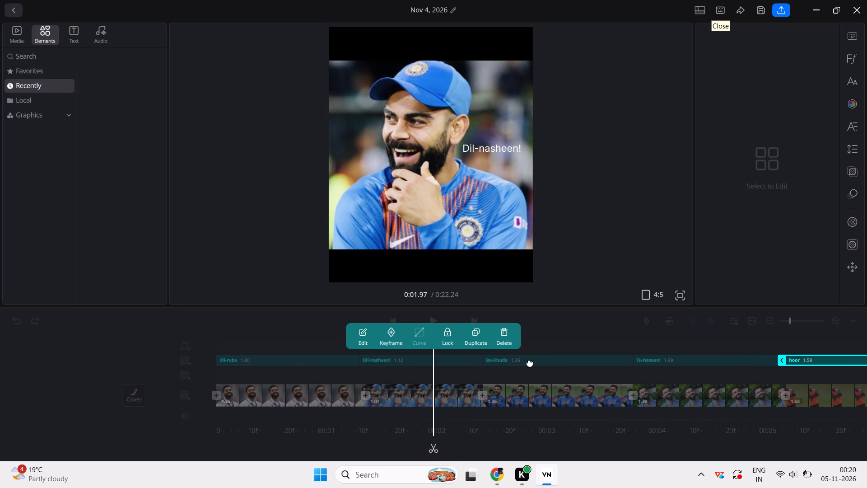